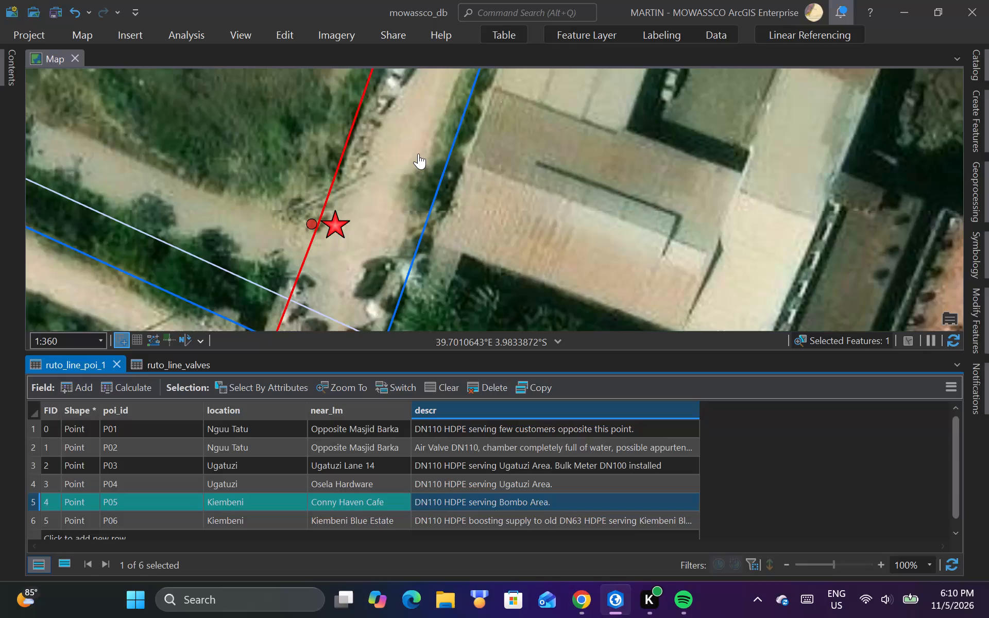
Examine the attributes of the existing ruto_line_poi point beside the red pipeline, north of P06 and just south of the blue pipeline corner.
scroll(374, 245, down, 2)
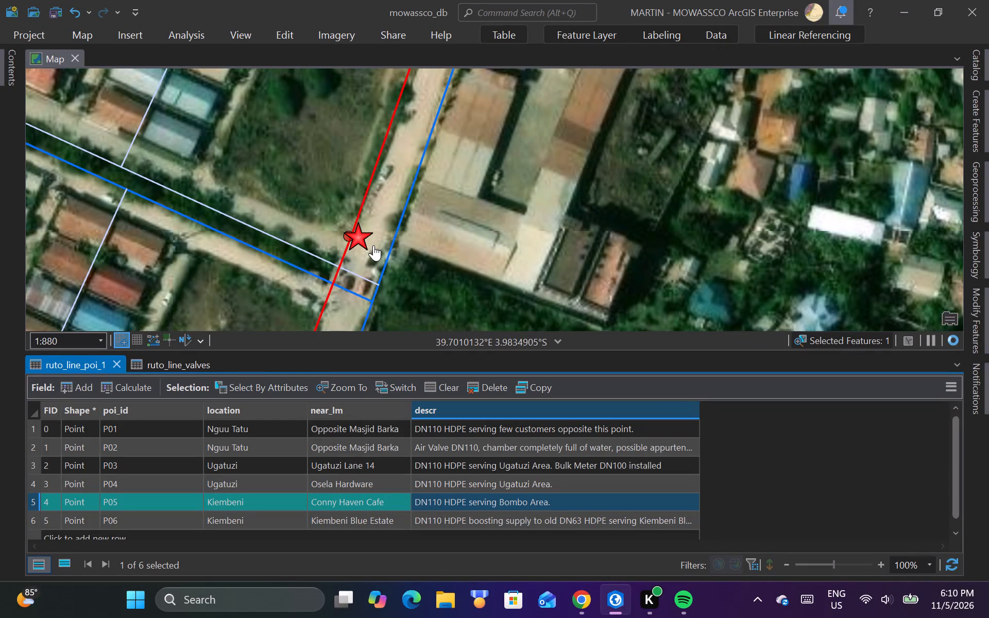
scroll(373, 245, down, 3)
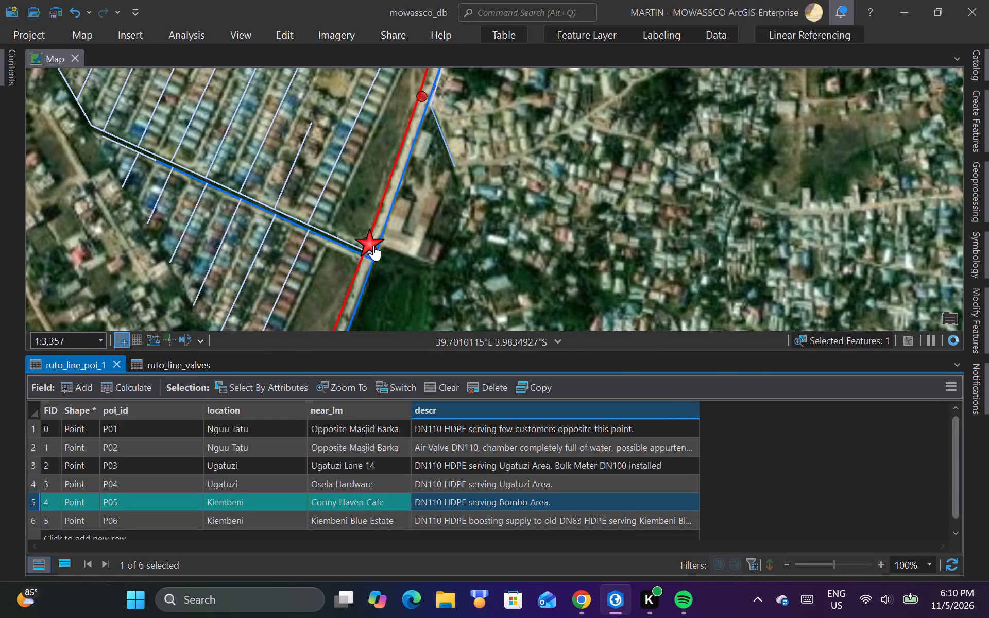
scroll(373, 245, down, 2)
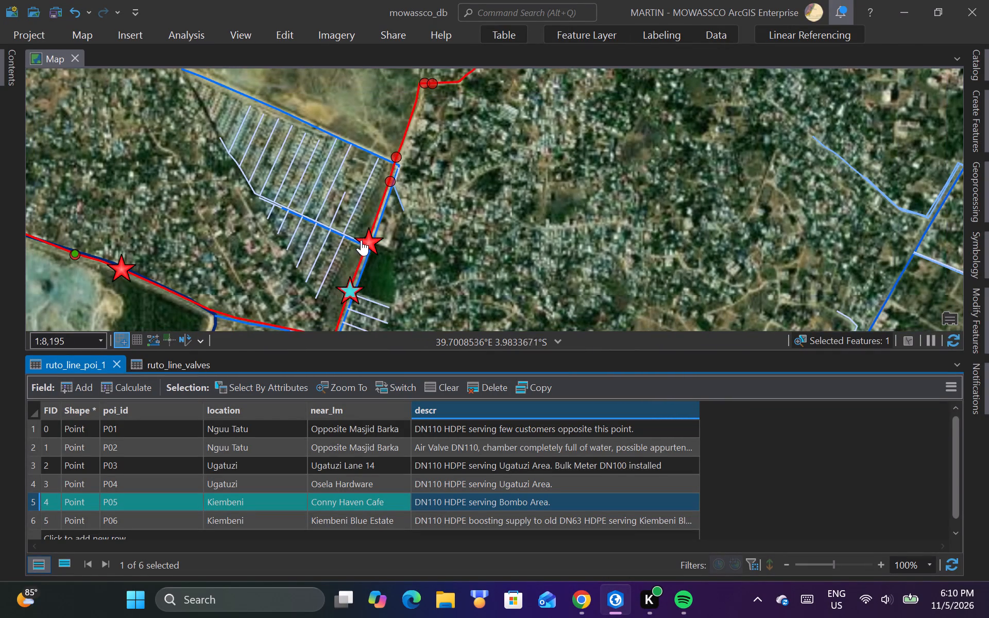
scroll(351, 251, down, 1)
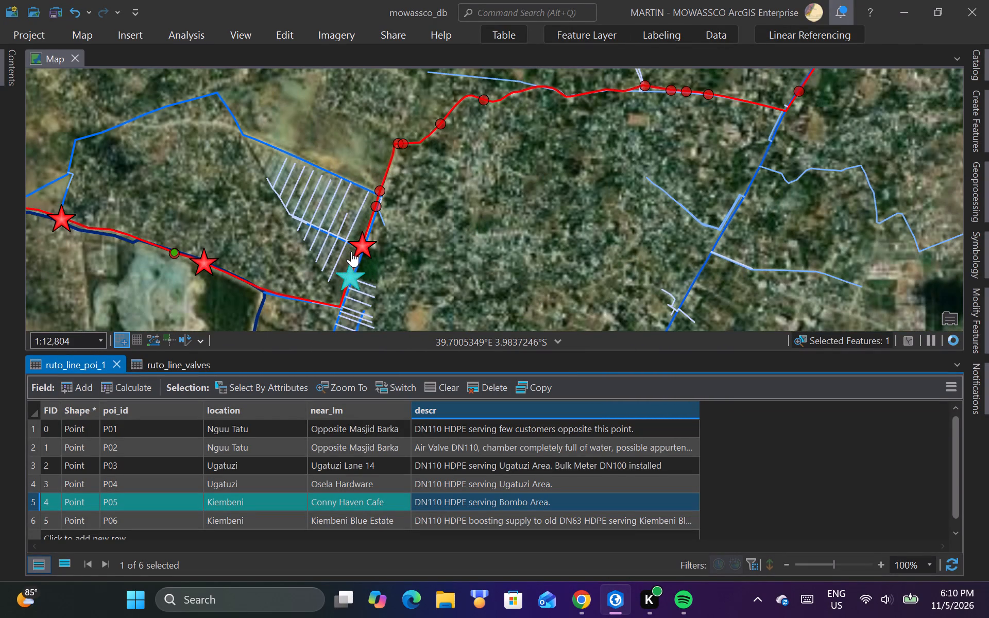
scroll(366, 220, up, 2)
scroll(399, 186, up, 3)
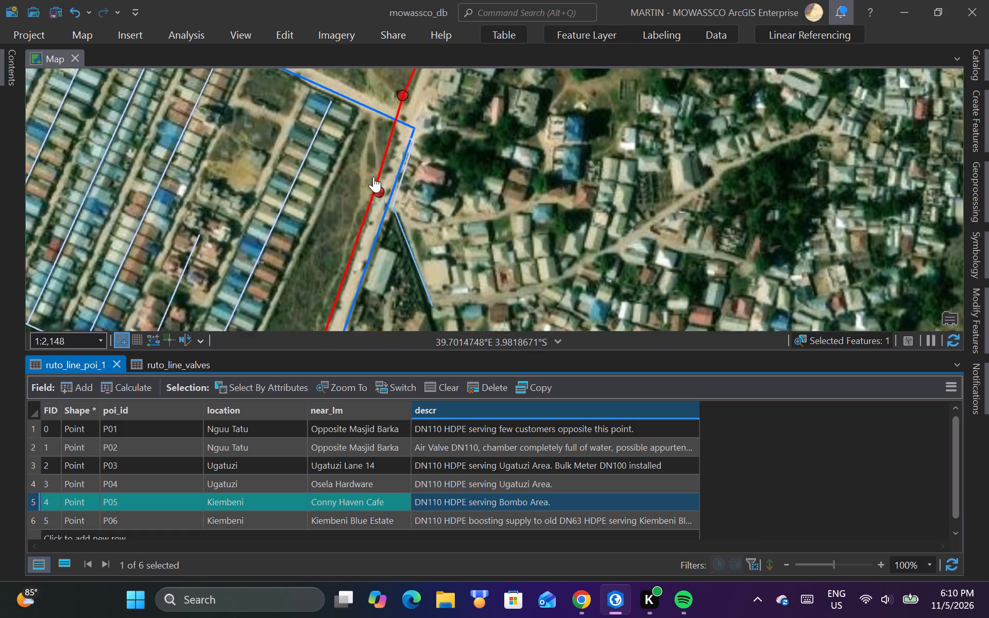
scroll(374, 176, up, 1)
click(386, 209)
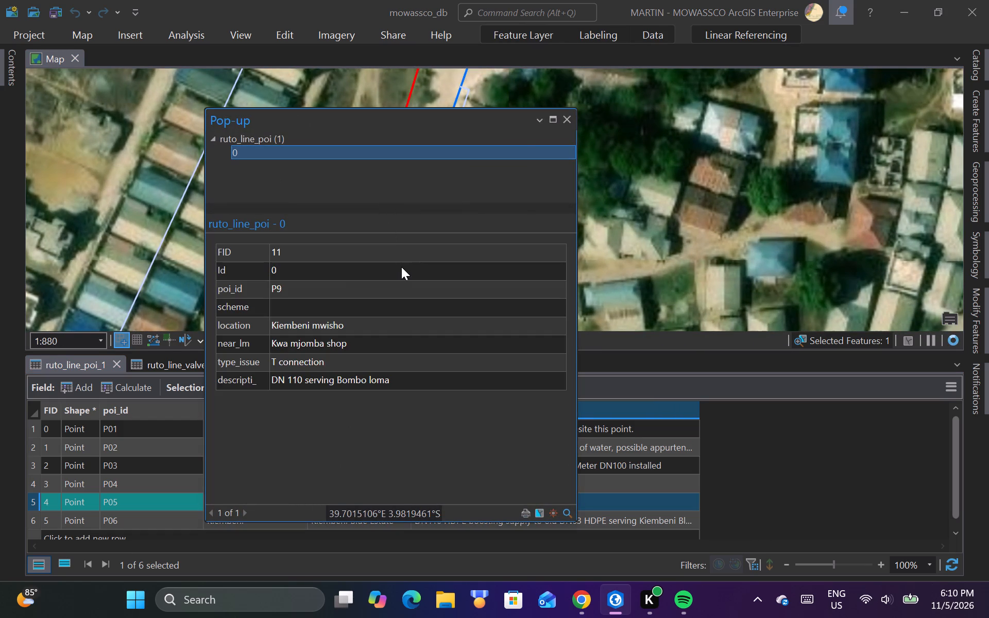
click(566, 121)
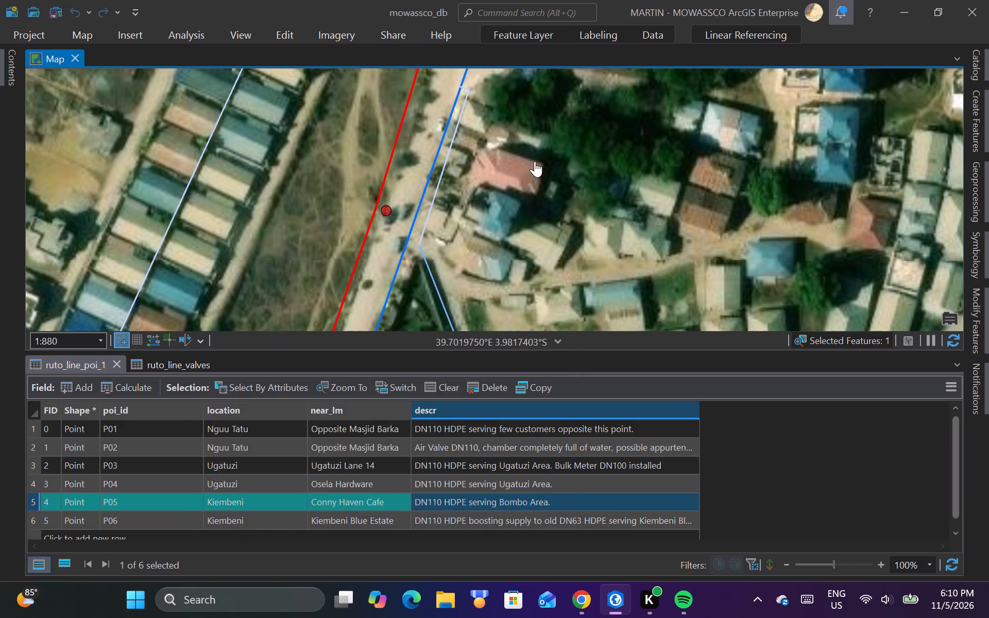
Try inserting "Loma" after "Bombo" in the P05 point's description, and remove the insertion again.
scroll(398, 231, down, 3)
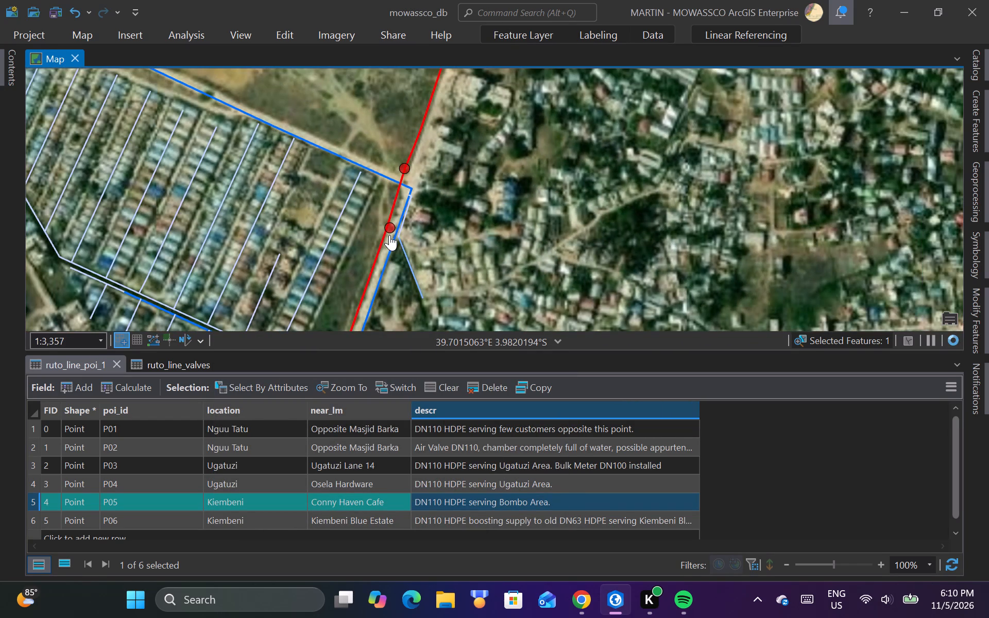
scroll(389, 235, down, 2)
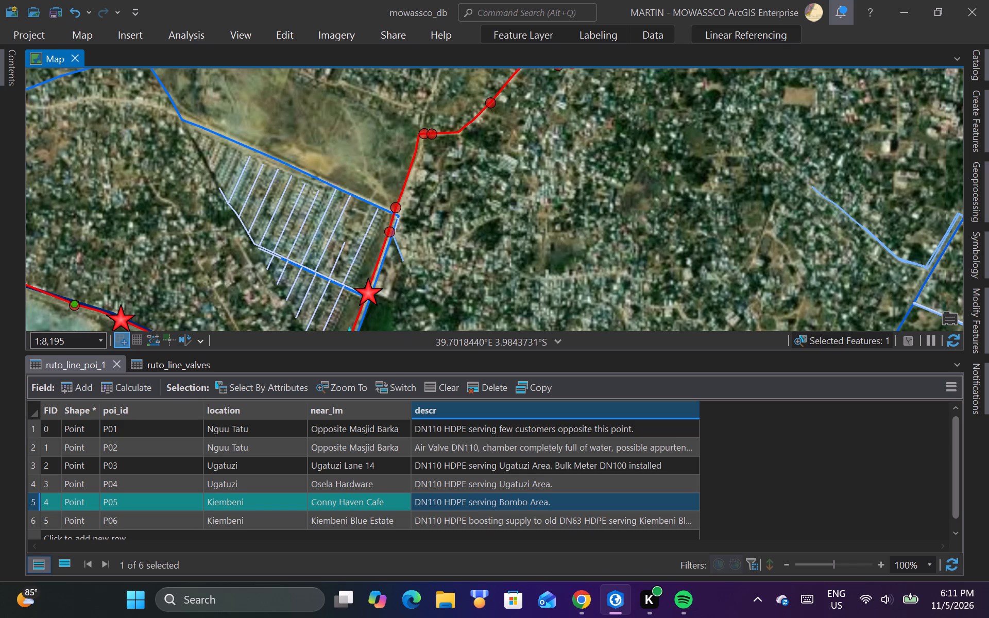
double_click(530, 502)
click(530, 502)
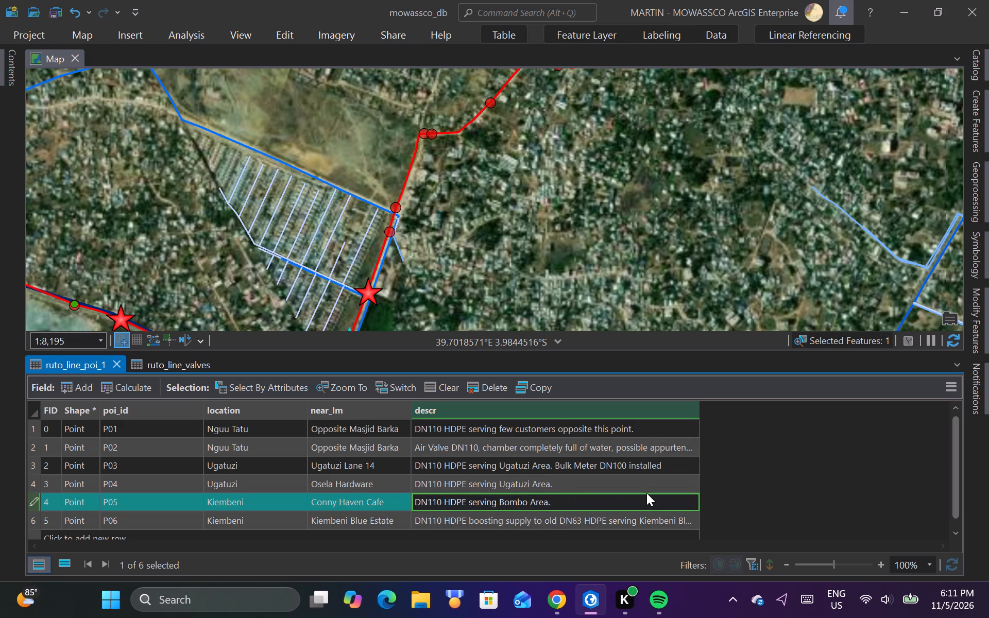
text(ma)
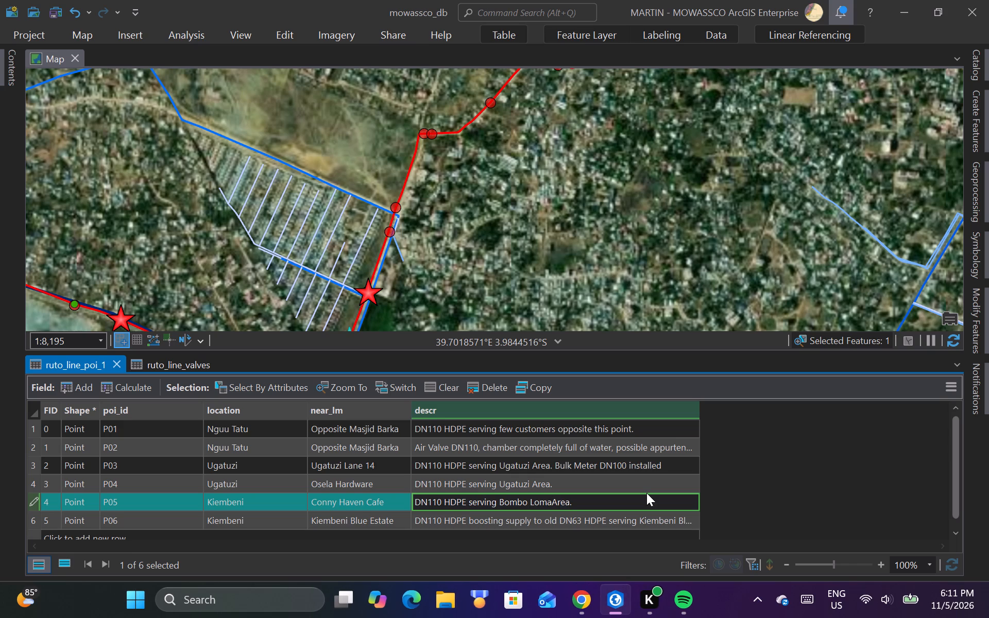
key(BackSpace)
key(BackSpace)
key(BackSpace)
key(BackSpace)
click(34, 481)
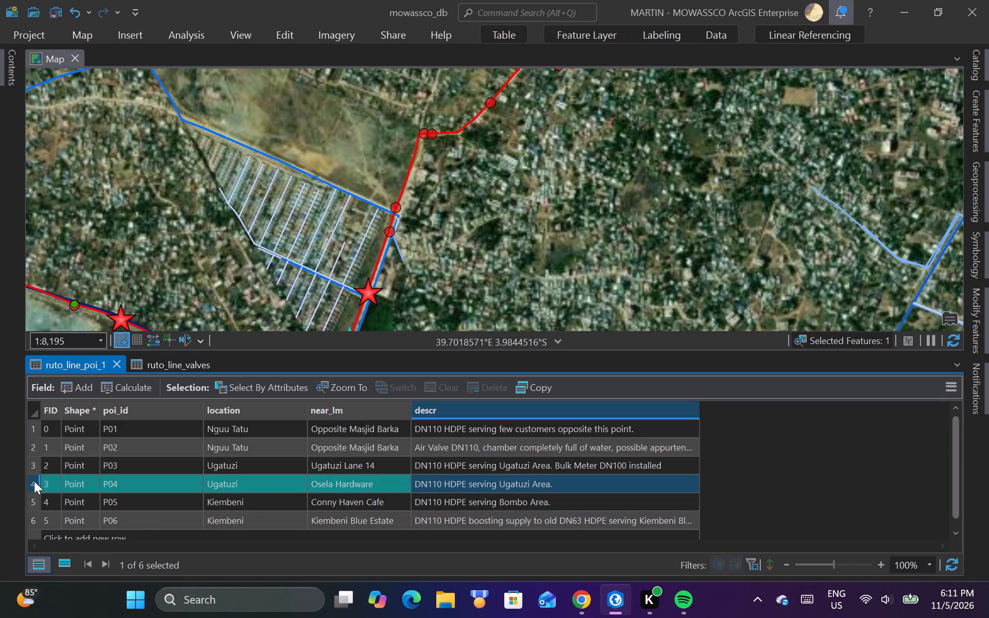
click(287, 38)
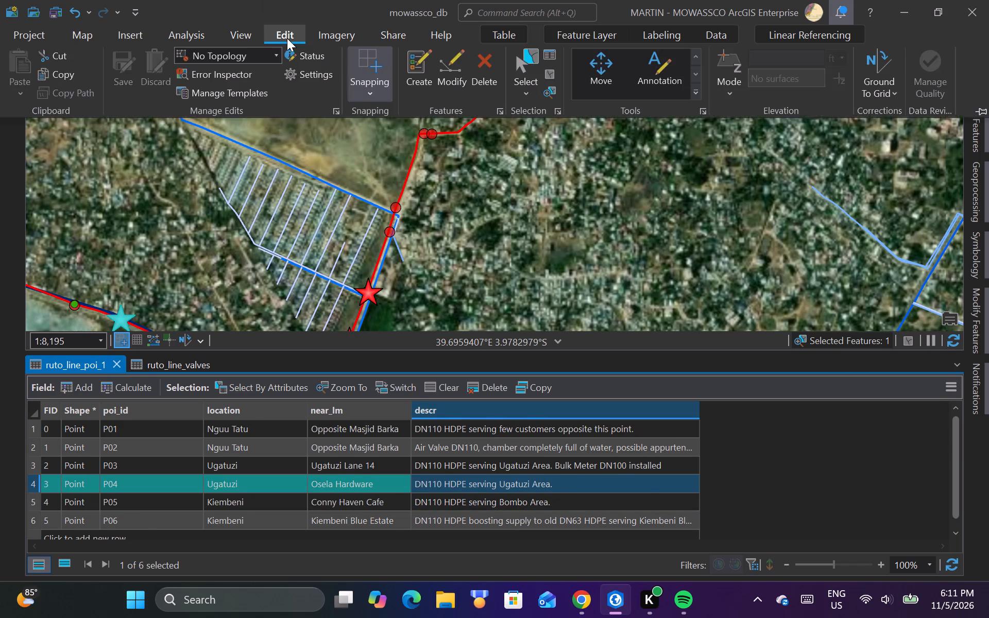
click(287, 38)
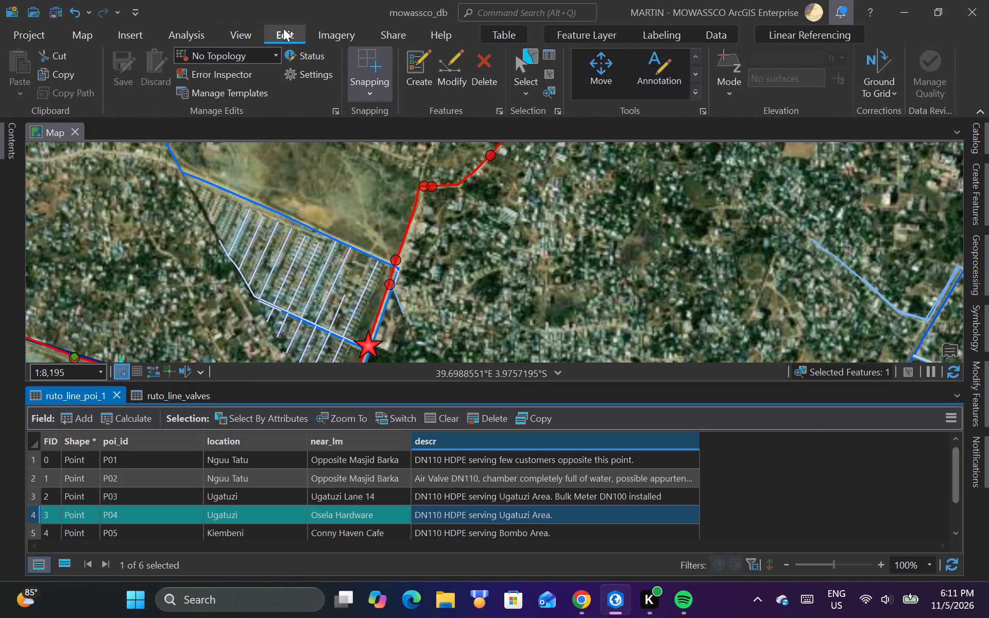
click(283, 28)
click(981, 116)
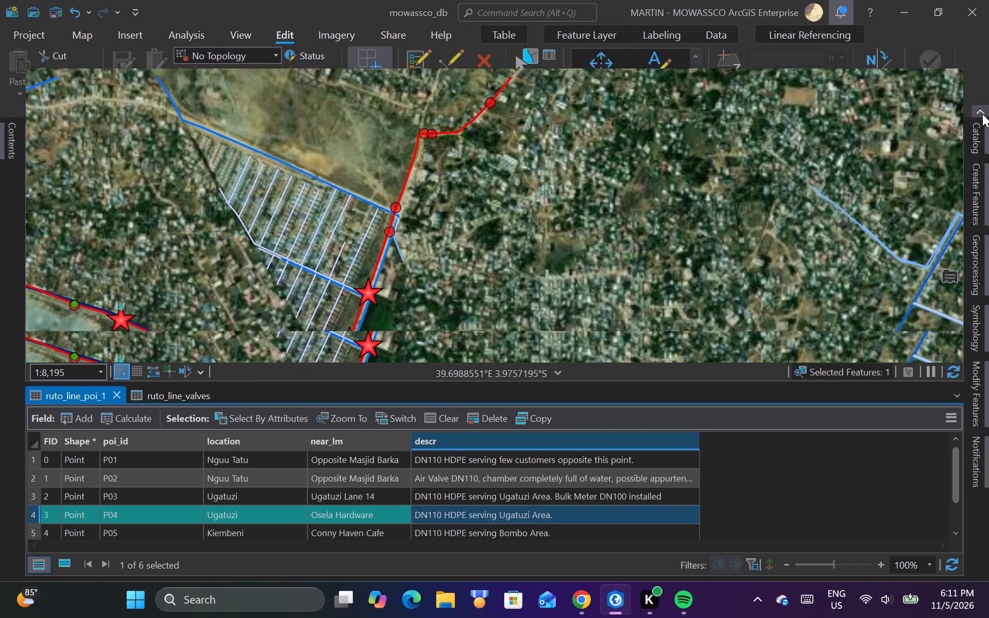
Recheck the attributes of the existing point near Kwa mjomba shop and place a new ruto_line_poi_1 point beside it.
scroll(387, 249, up, 3)
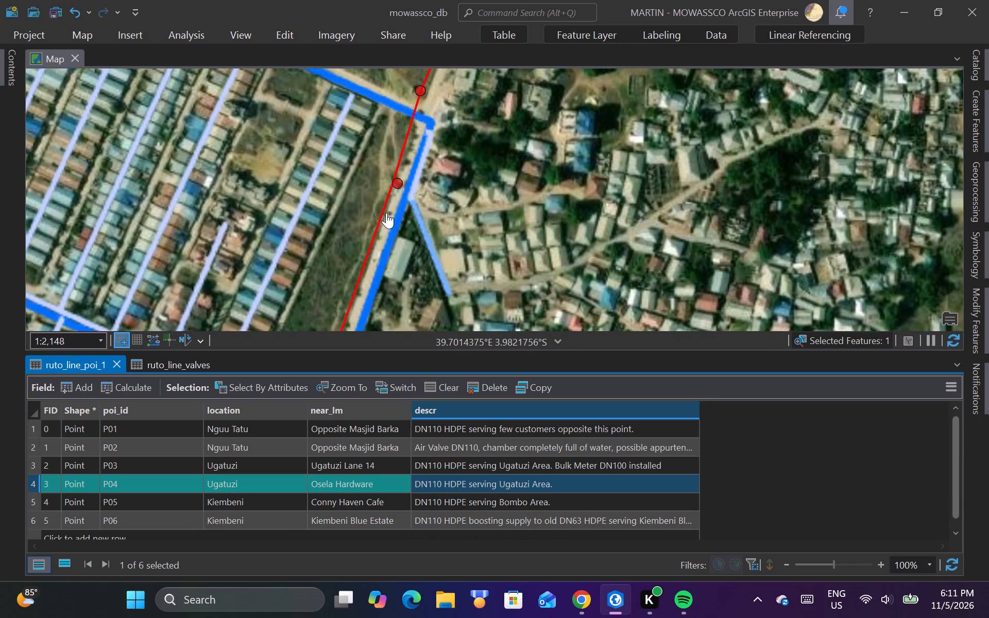
scroll(392, 167, up, 2)
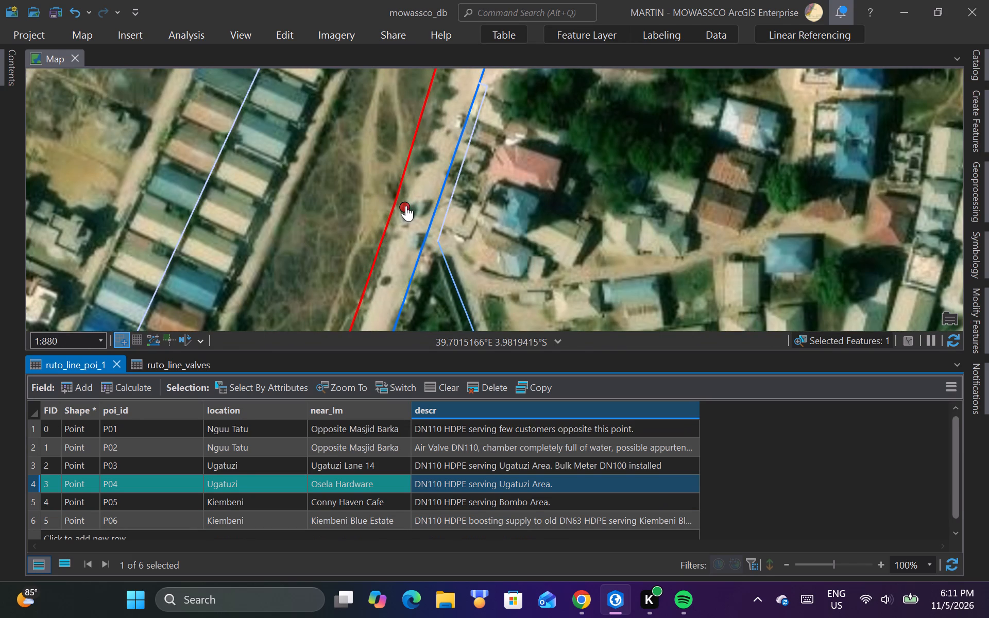
click(405, 205)
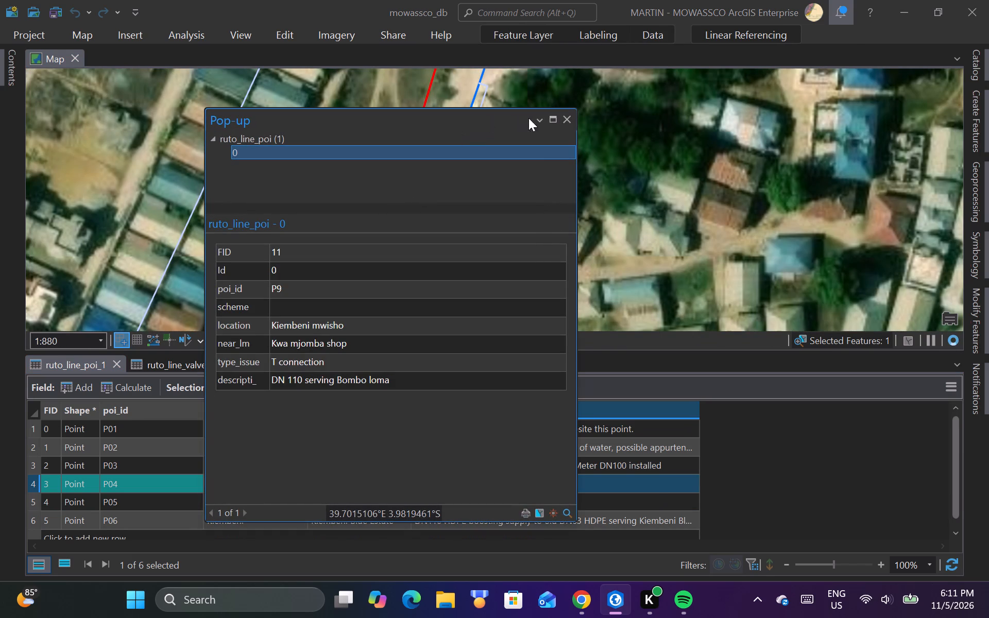
click(568, 119)
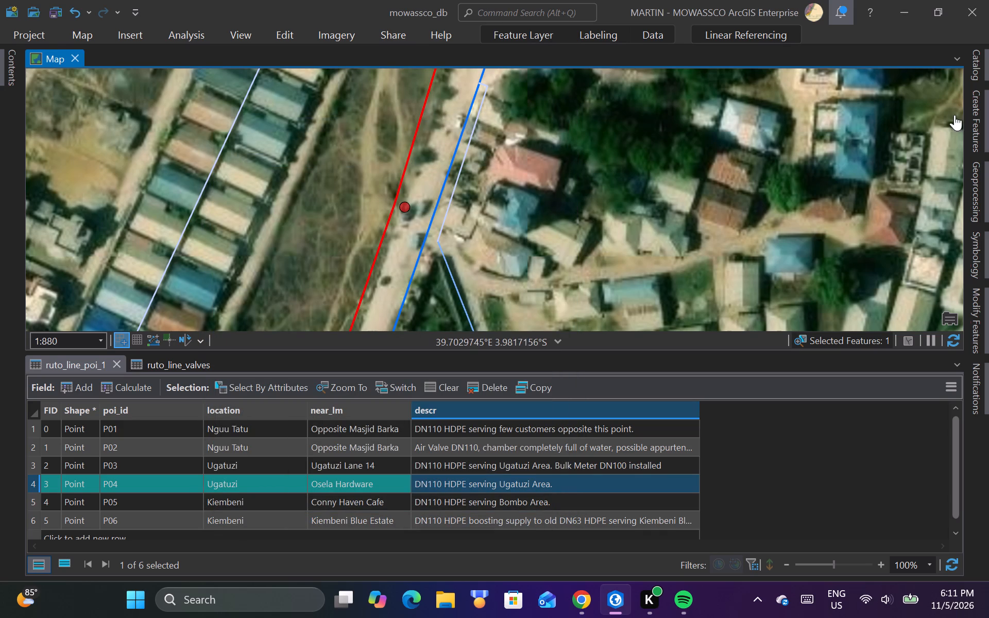
click(982, 113)
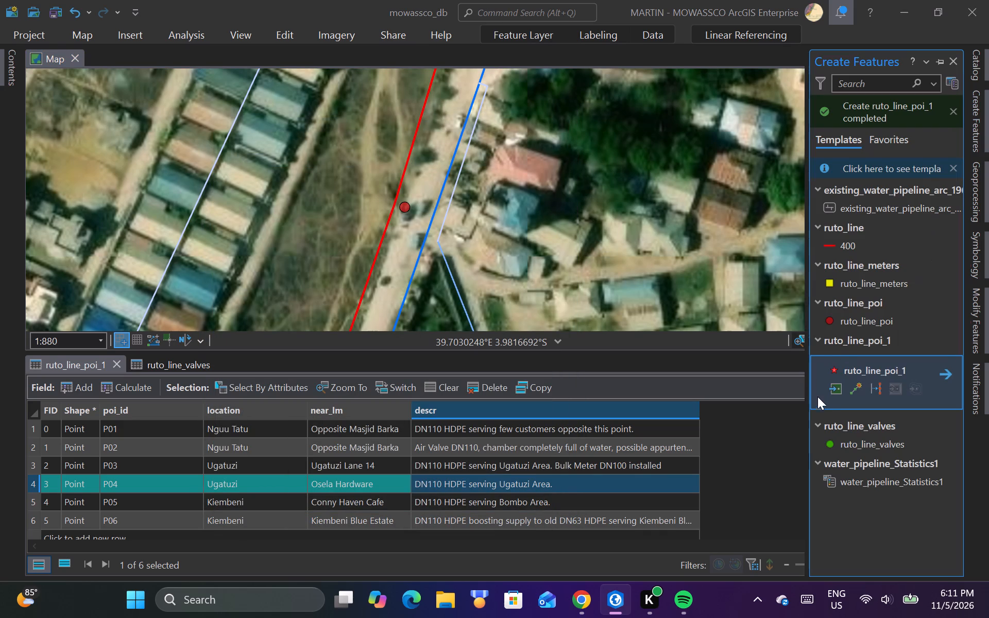
click(834, 391)
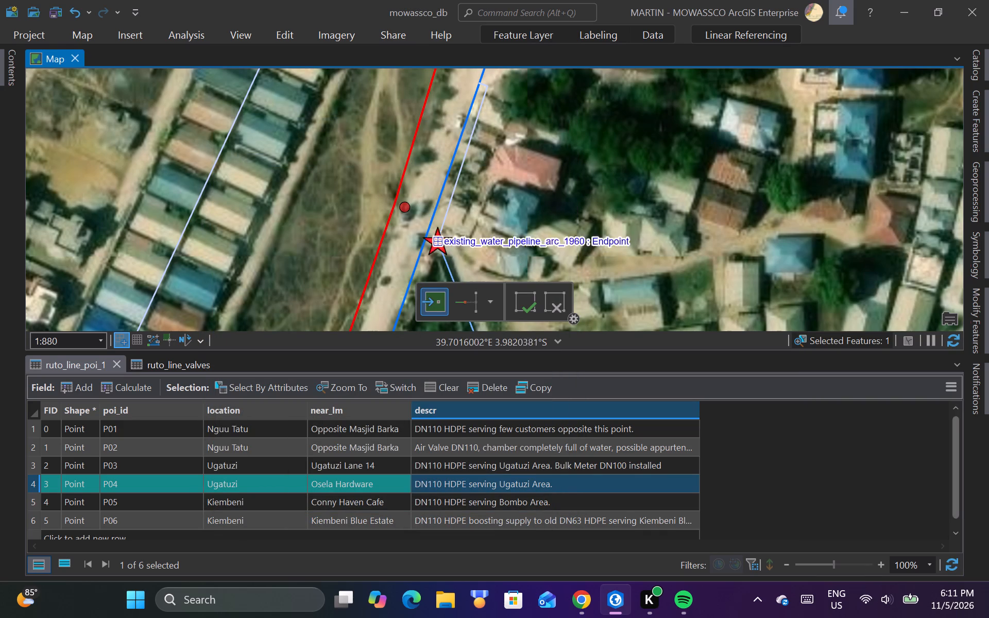
scroll(419, 210, up, 2)
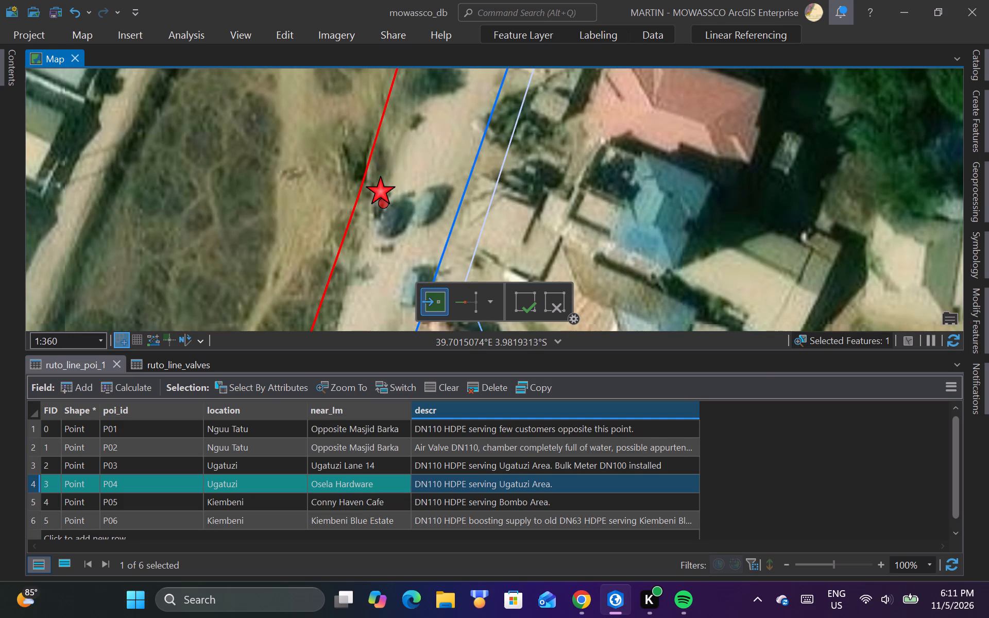
click(380, 190)
Fill in the new point's attributes: poi_id P07, location Kiembeni and near_lm Kwa Mjomba Shop.
scroll(330, 458, down, 2)
triple_click(120, 506)
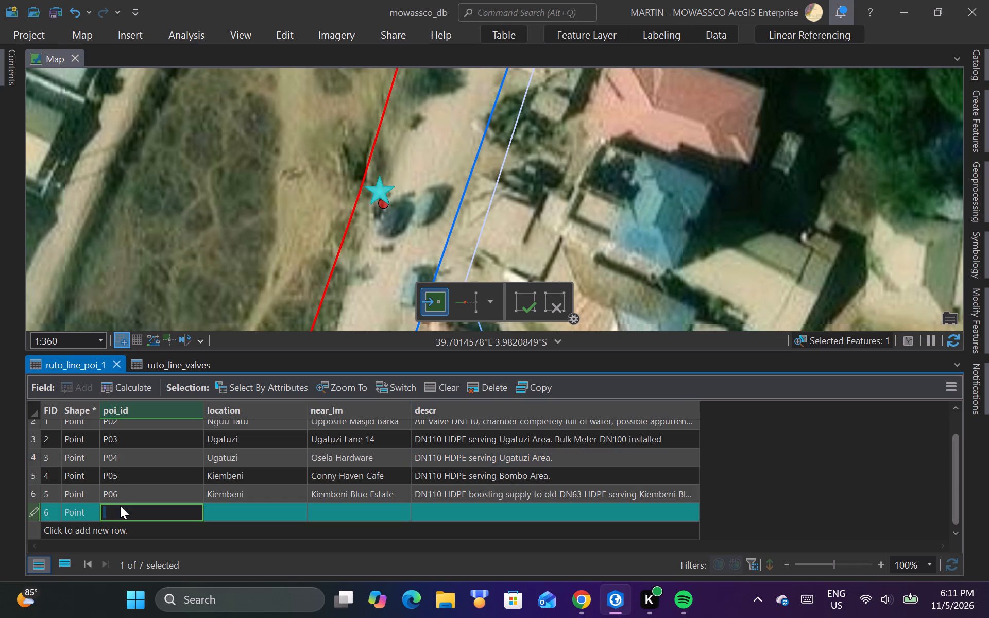
click(129, 512)
key(BackSpace)
key(BackSpace)
key(p)
text(07)
triple_click(234, 508)
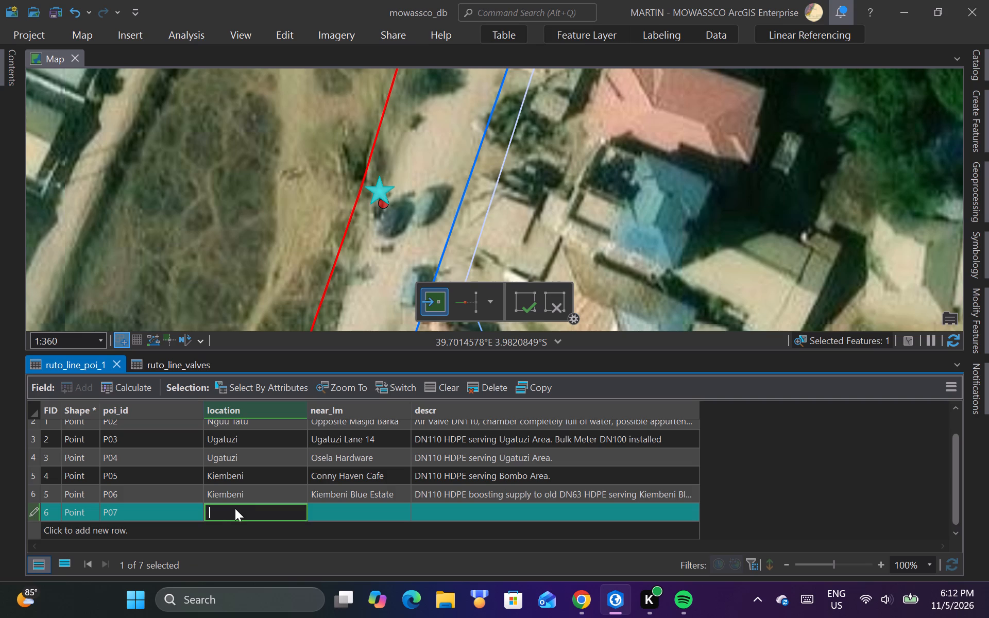
key(BackSpace)
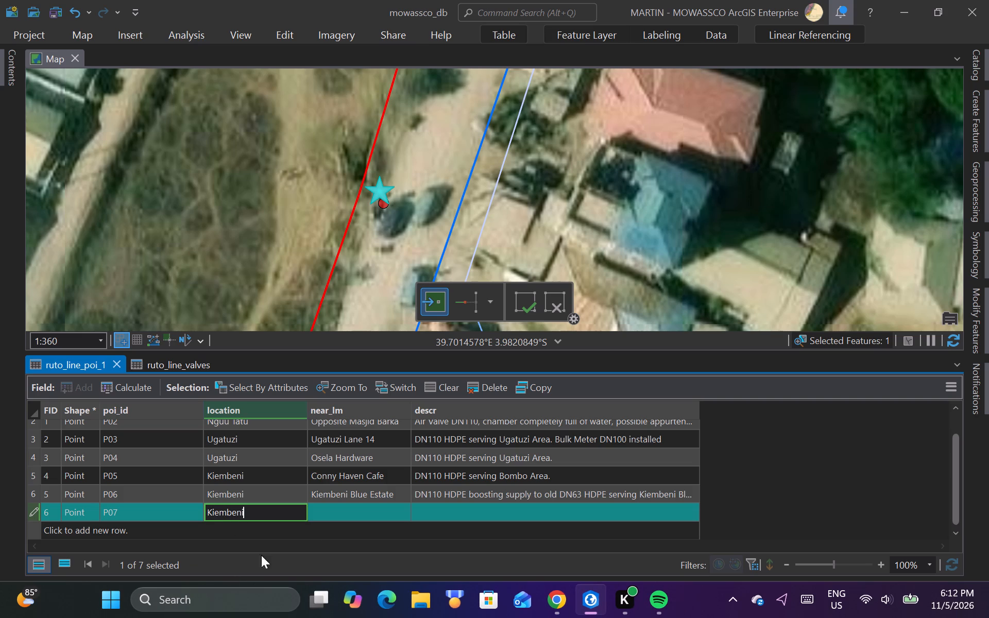
click(343, 517)
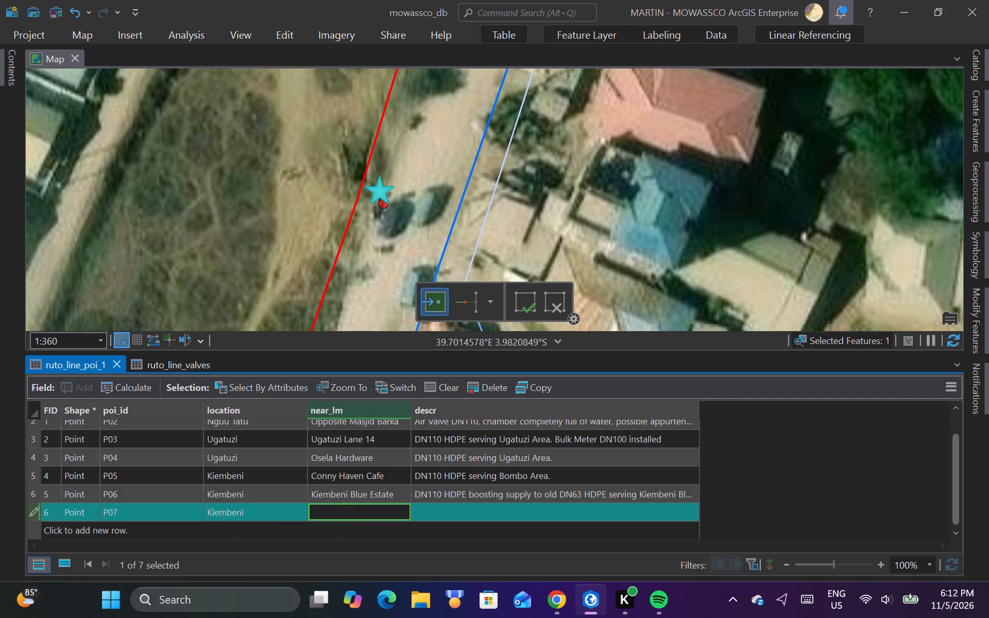
key(BackSpace)
key(BackSpace)
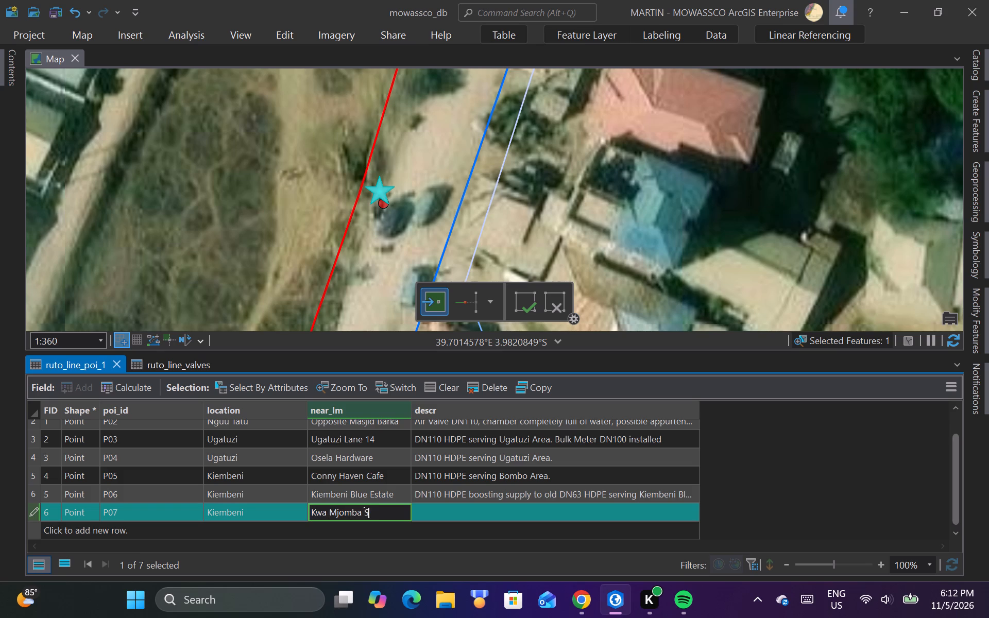
text(op)
click(31, 492)
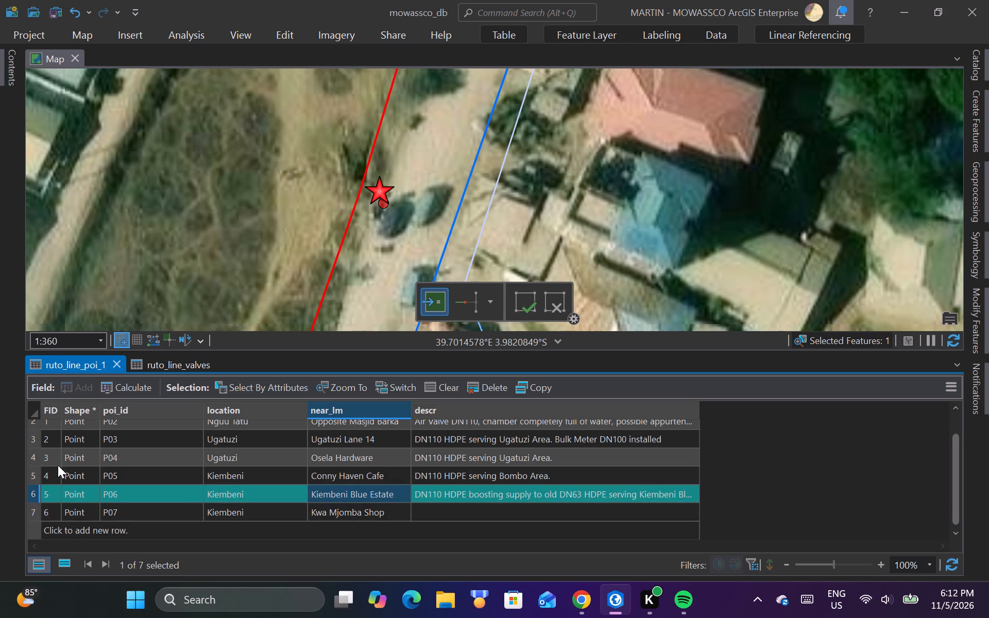
Recheck the attributes of the existing ruto_line_poi point beside the new P07 point.
click(87, 34)
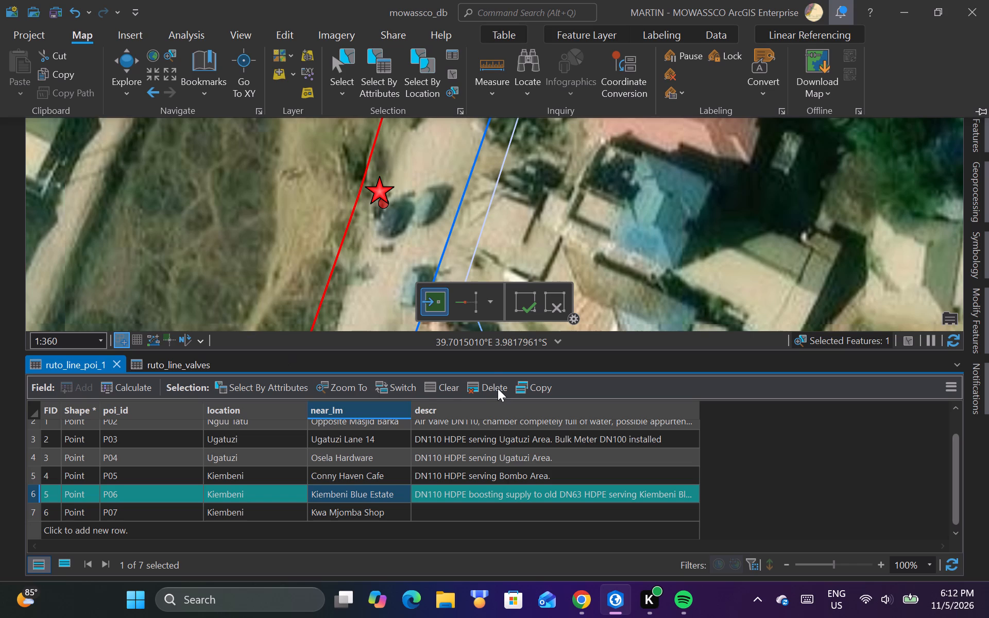
click(384, 205)
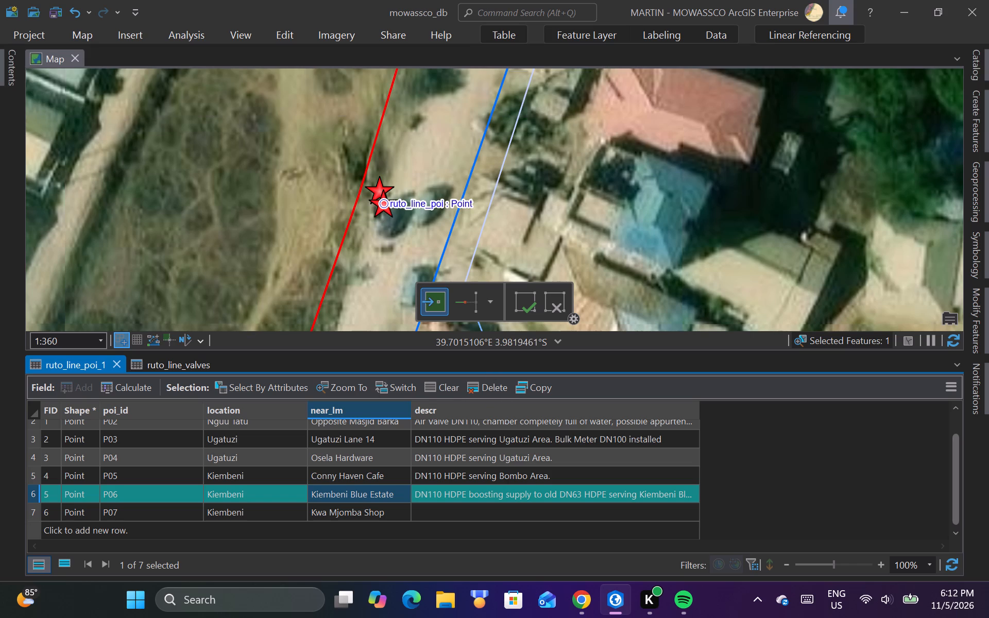
click(92, 38)
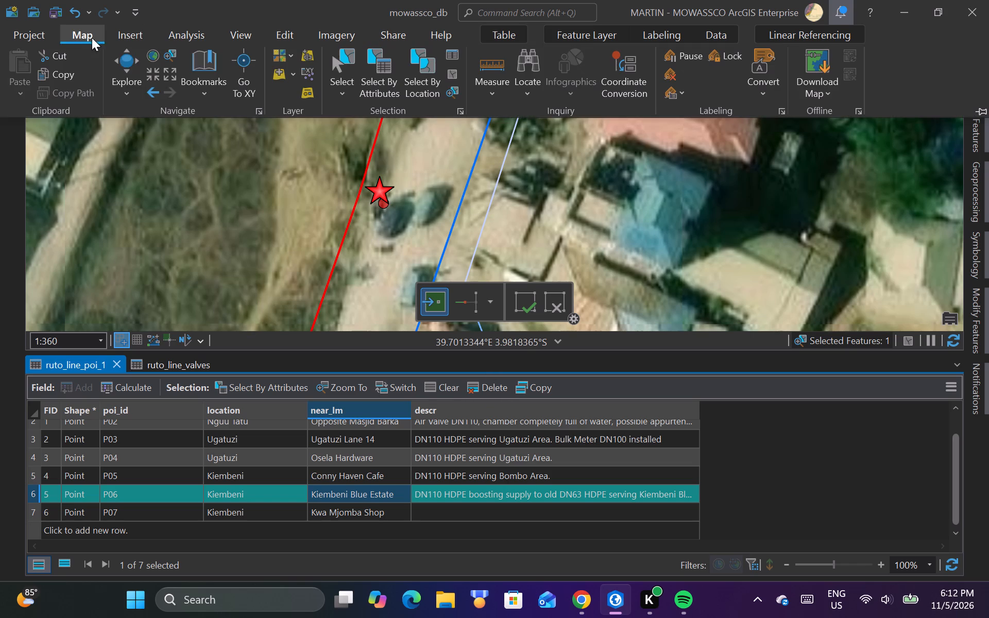
click(125, 61)
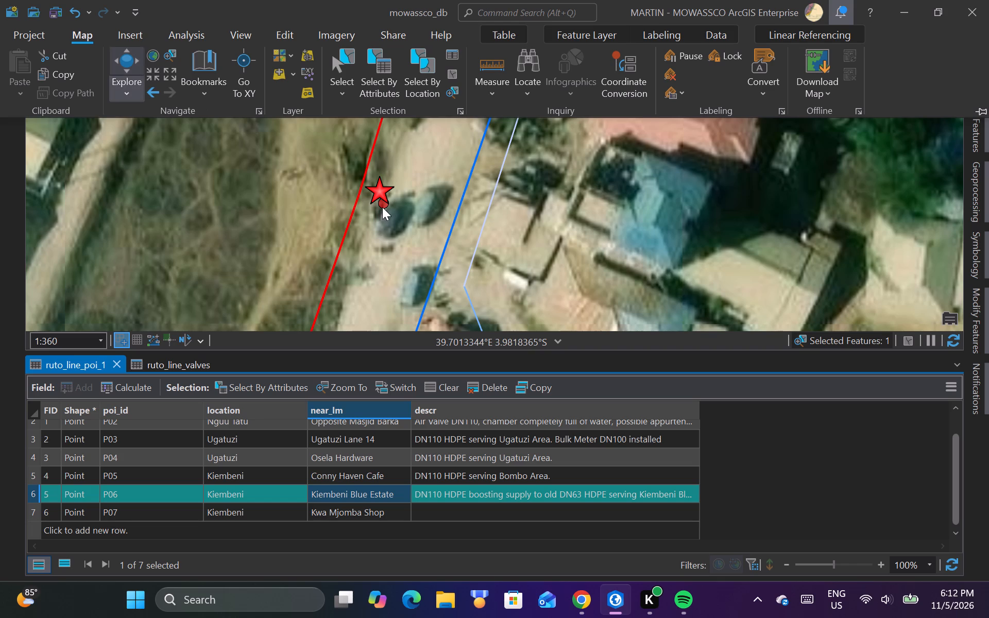
click(382, 207)
click(382, 206)
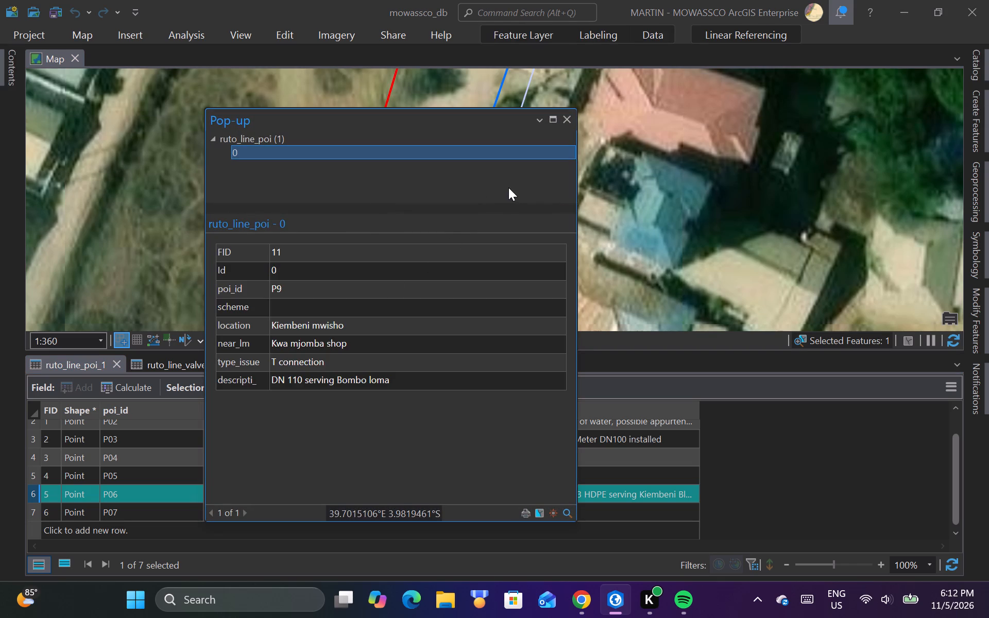
click(568, 119)
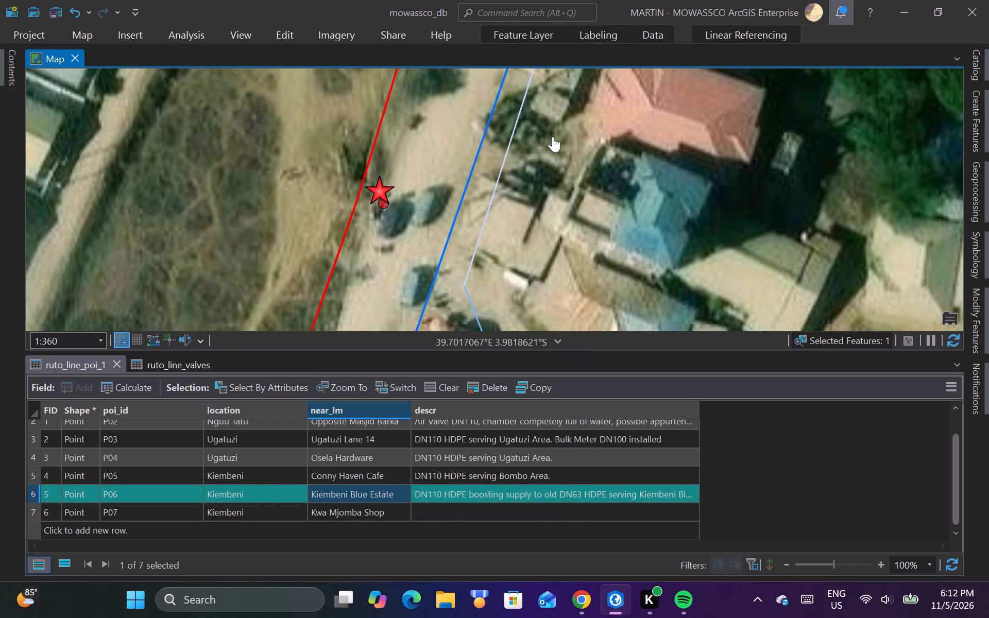
Enter "DN110 HDPE serving Bombo Loma Area" as the description of point P07.
double_click(438, 513)
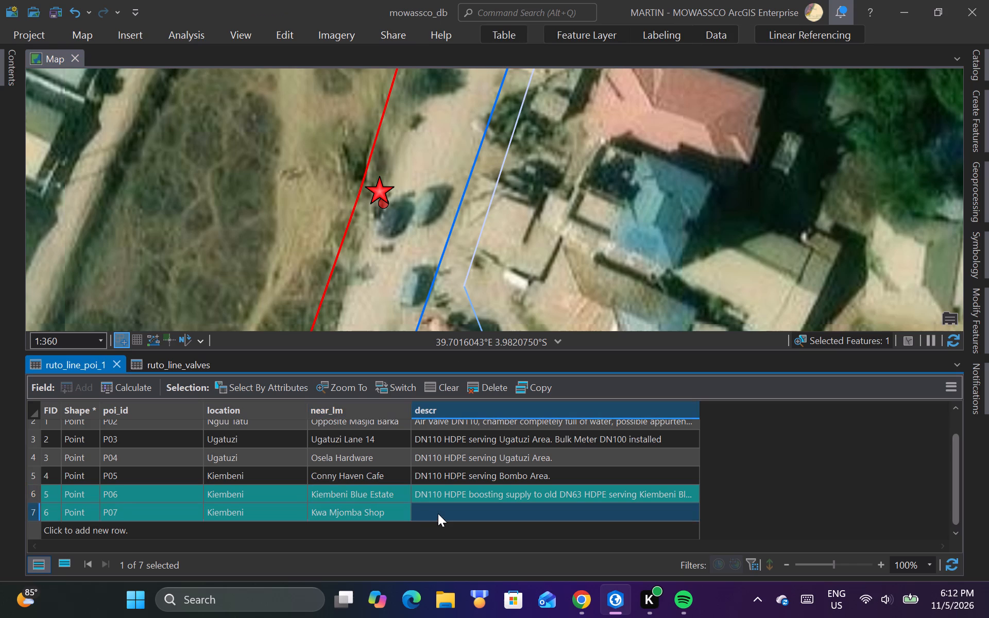
key(BackSpace)
key(BackSpace)
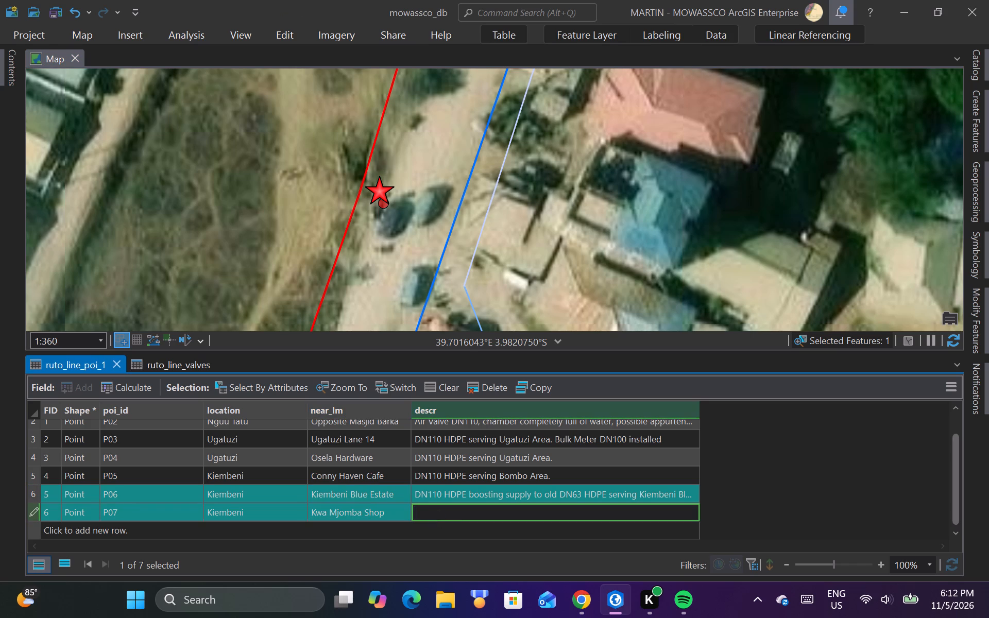
text(DN)
text(110)
key(space)
text(HDPE)
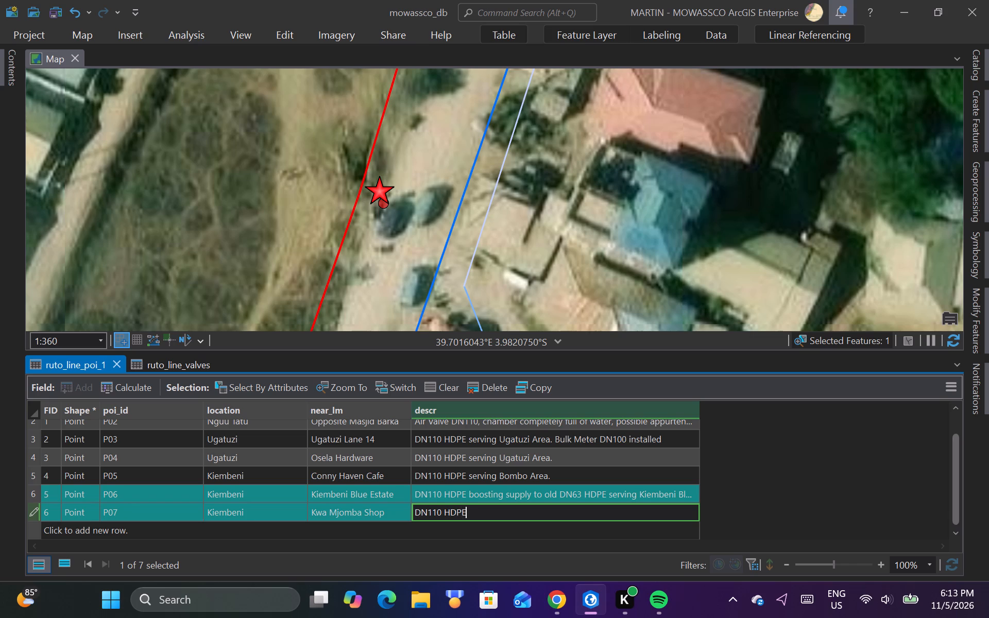
text(serving)
key(space)
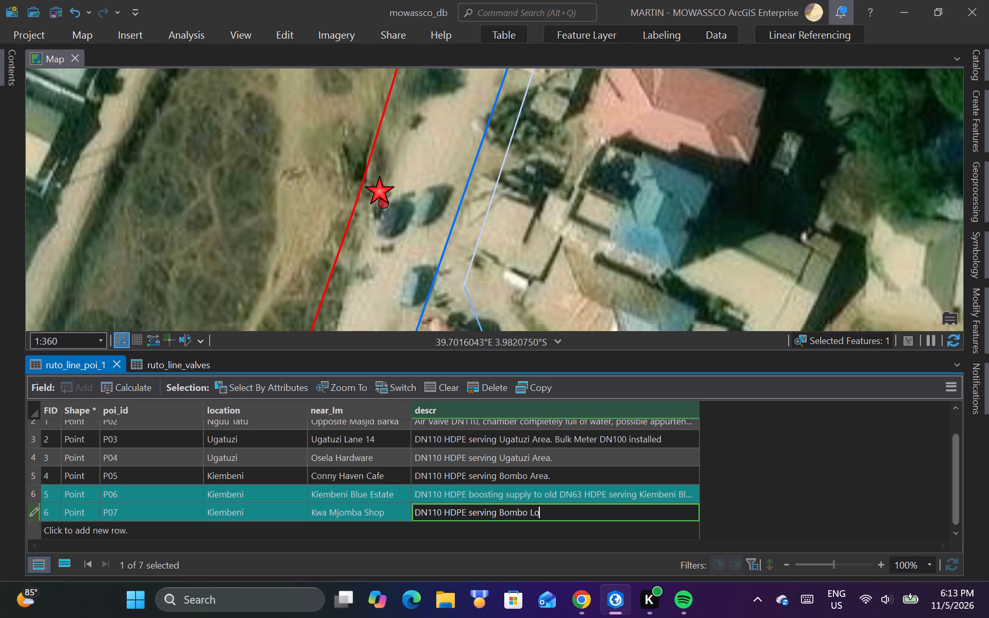
text(rea)
click(34, 495)
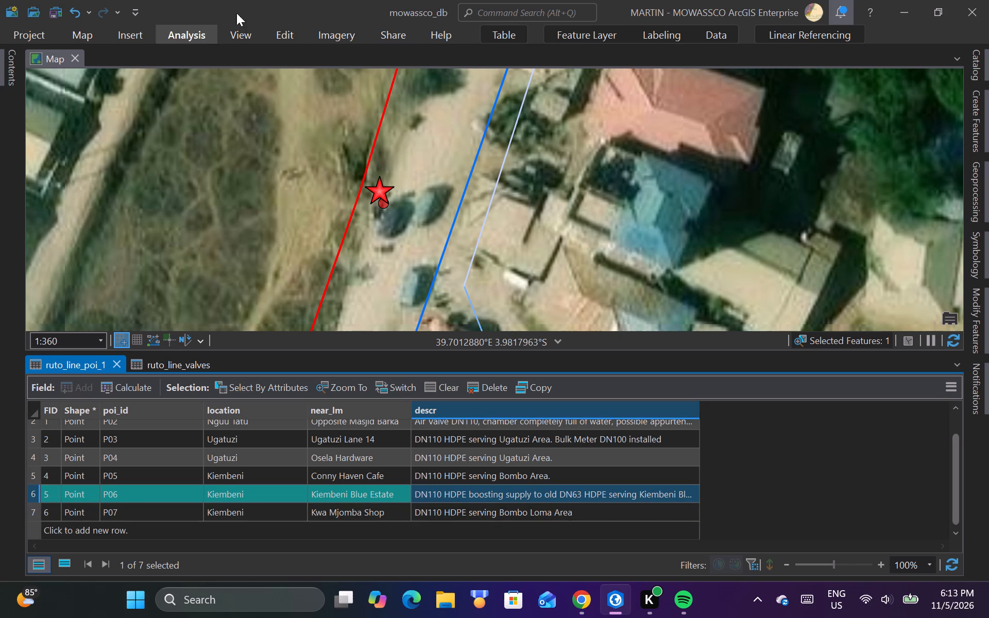
Save the pending edits.
click(287, 34)
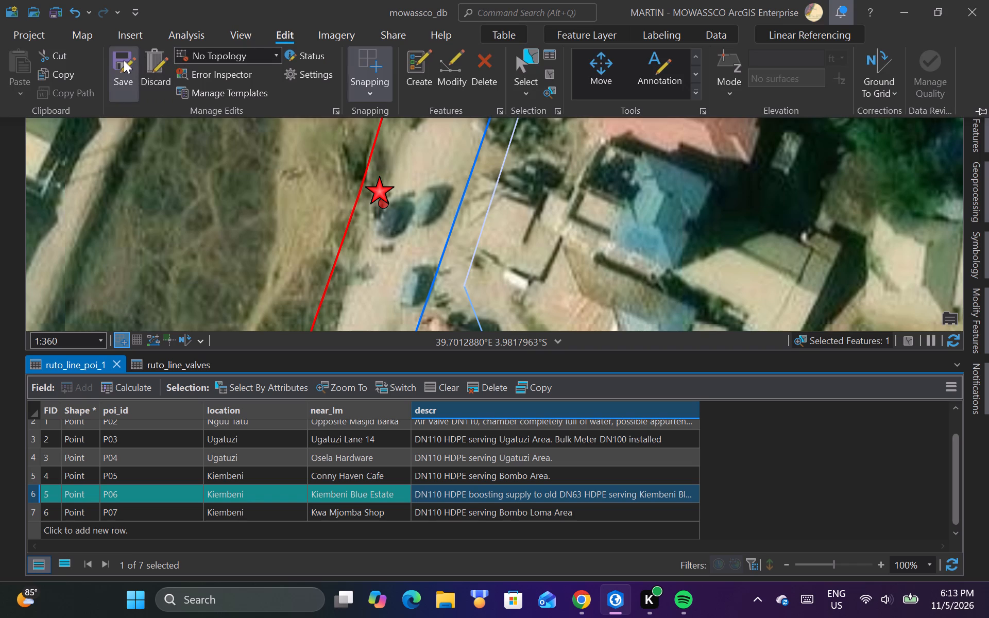
click(124, 60)
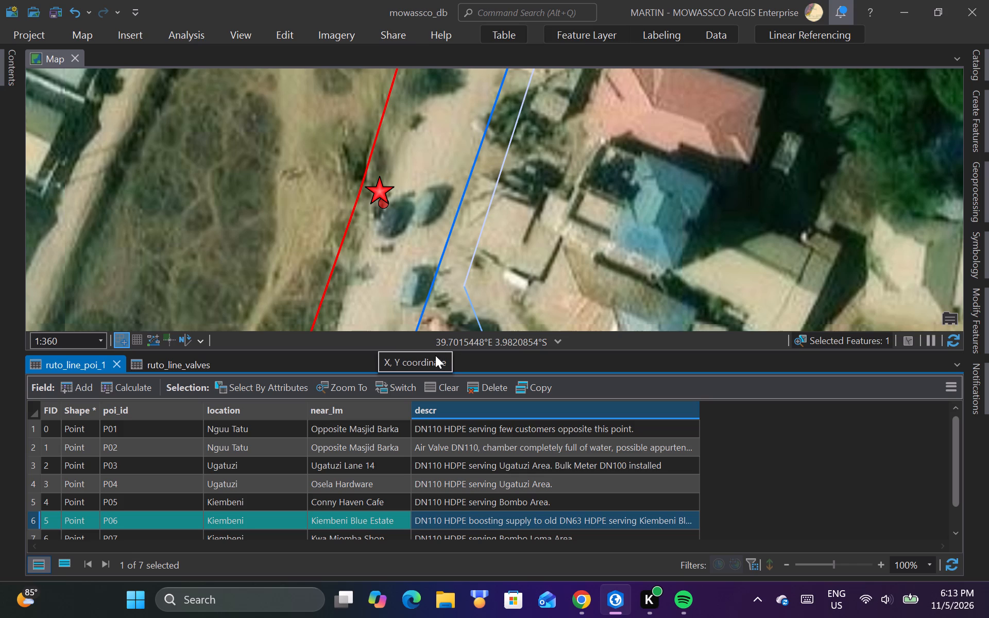
Look over the remaining surveyed points along the red pipeline north and east of P07.
scroll(458, 502, down, 3)
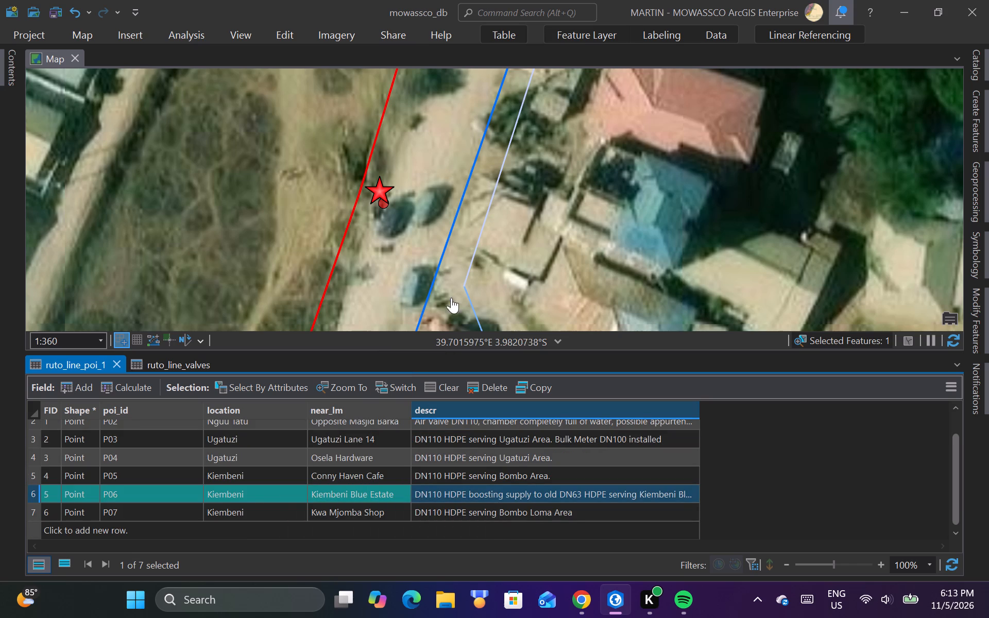
scroll(391, 251, down, 2)
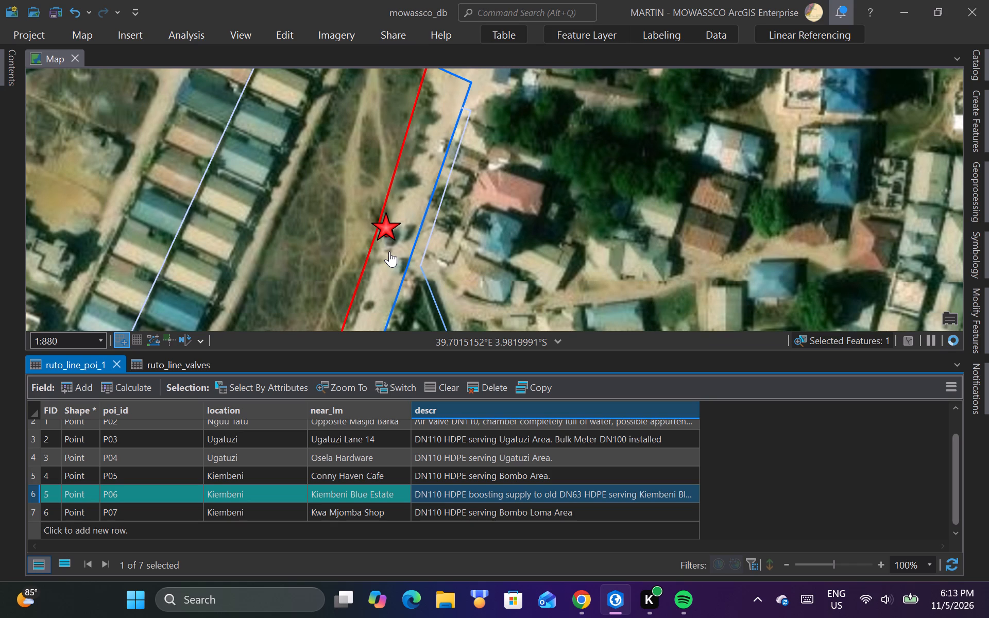
scroll(389, 251, down, 3)
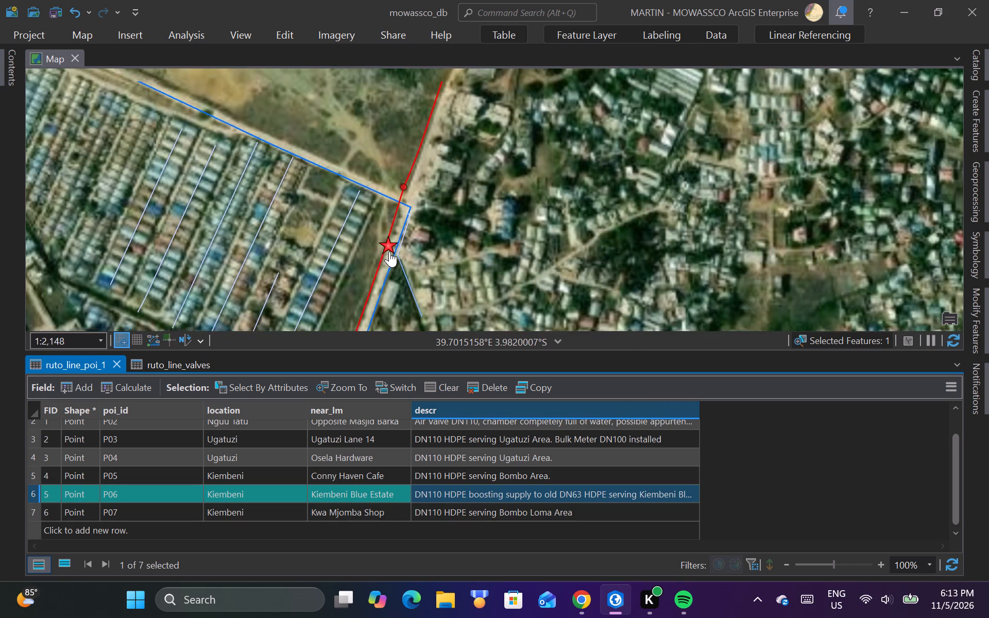
scroll(387, 238, down, 3)
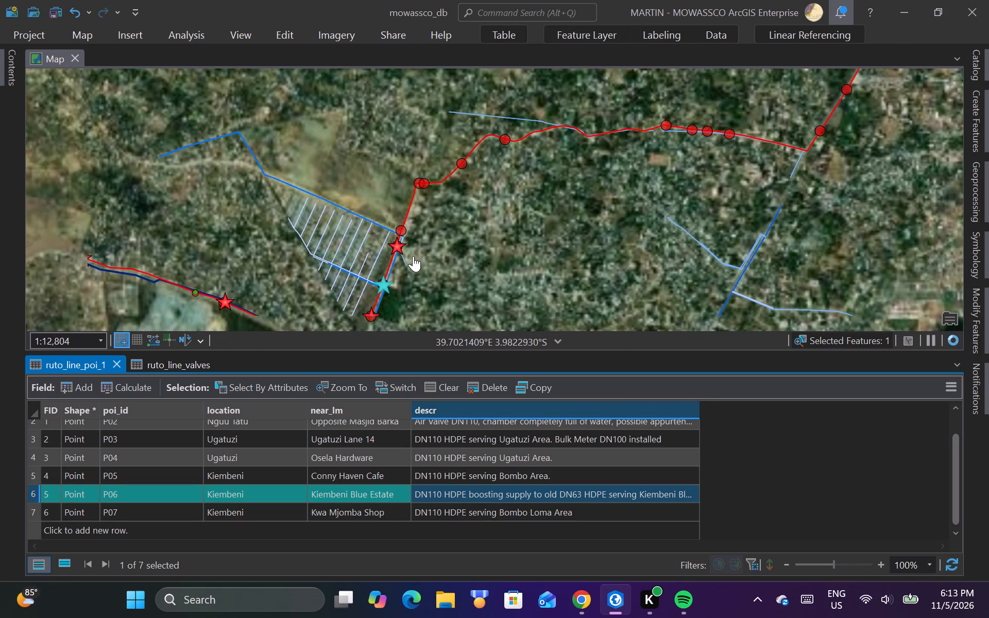
scroll(403, 280, down, 1)
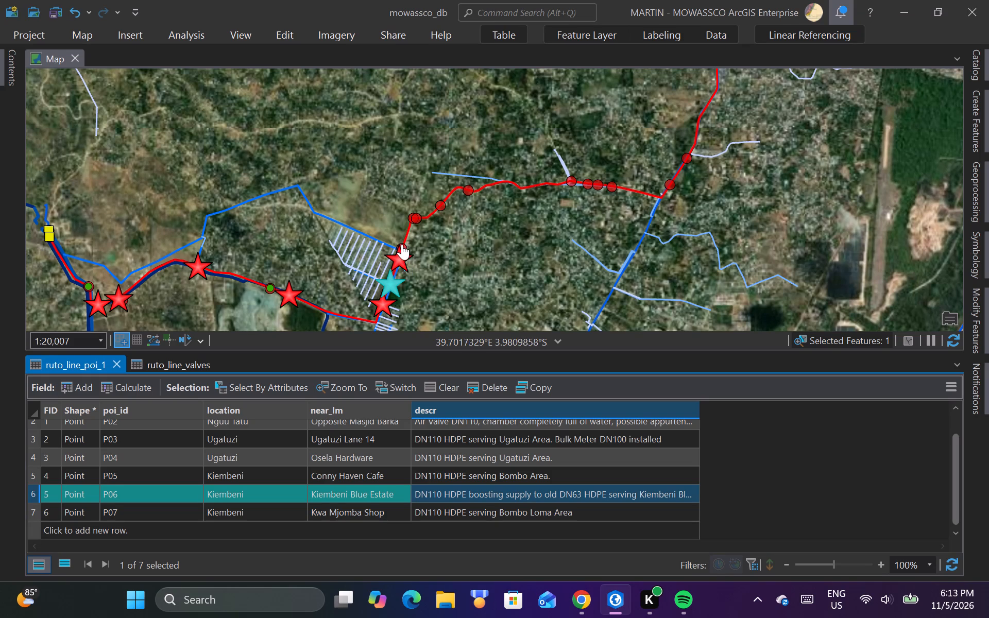
scroll(402, 244, up, 1)
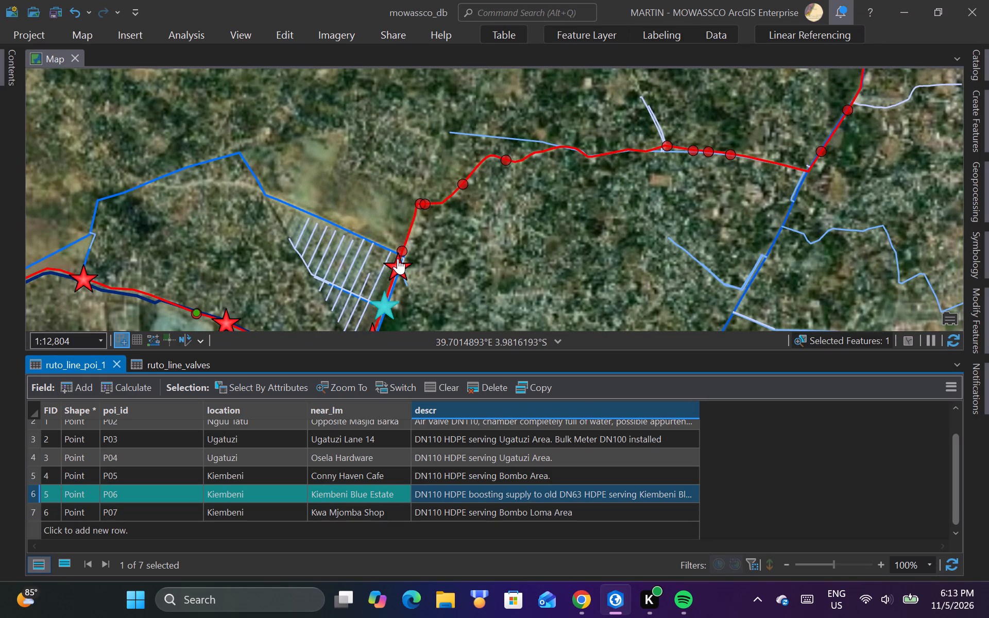
scroll(398, 259, down, 1)
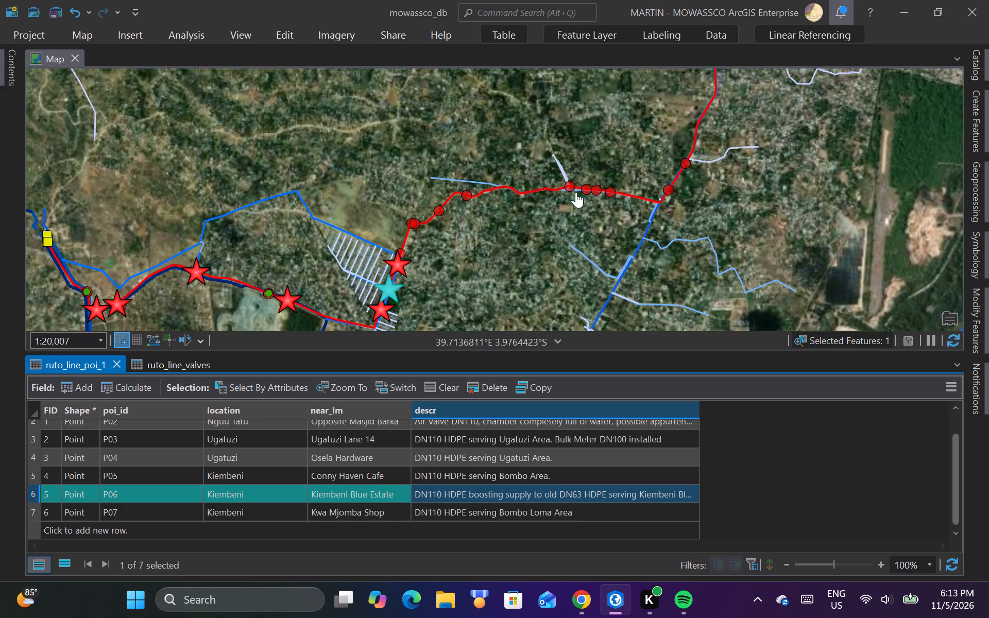
scroll(544, 230, down, 2)
scroll(555, 205, up, 2)
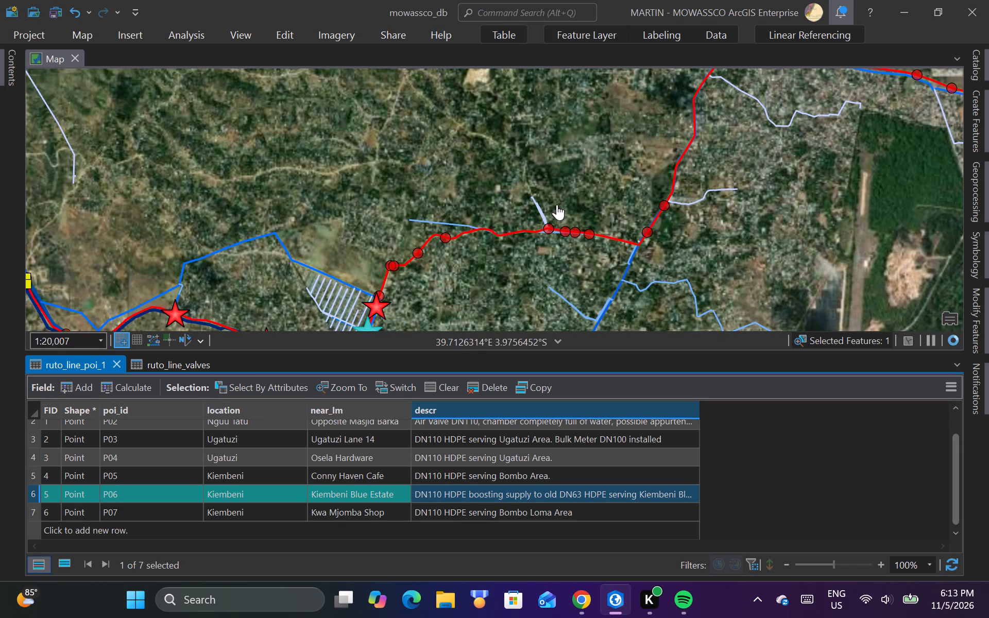
scroll(547, 216, up, 2)
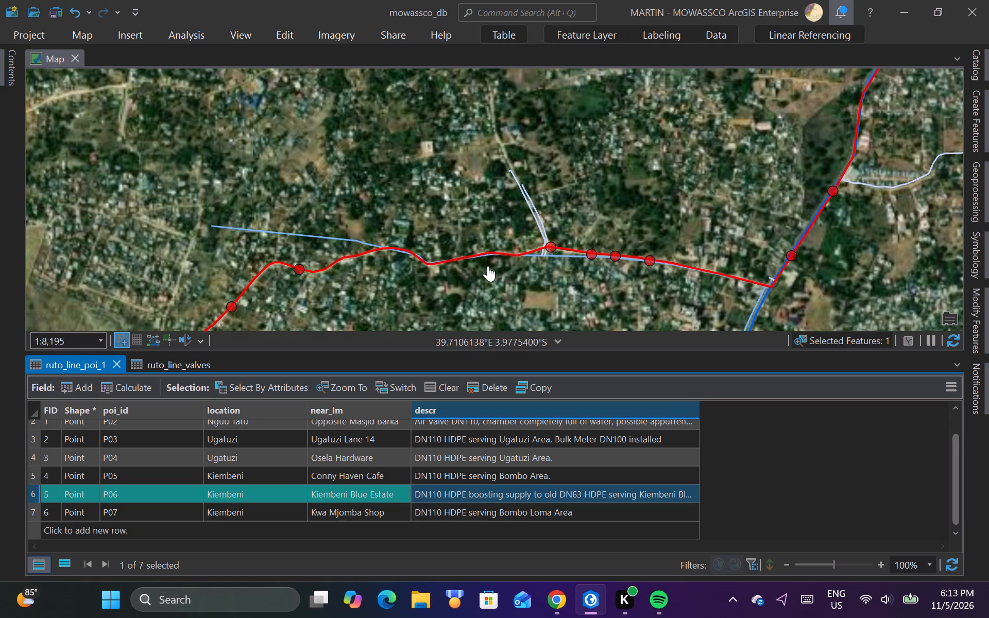
scroll(470, 224, down, 3)
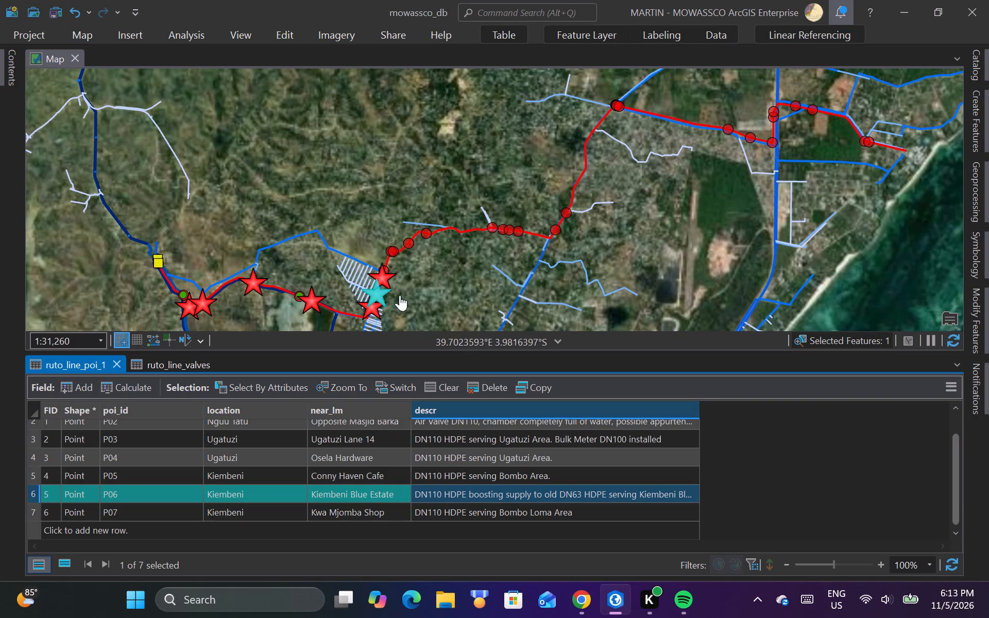
Examine the attributes of the existing ruto_line_poi point on the red pipeline just north of the blue pipeline corner.
scroll(406, 279, up, 2)
scroll(364, 278, up, 1)
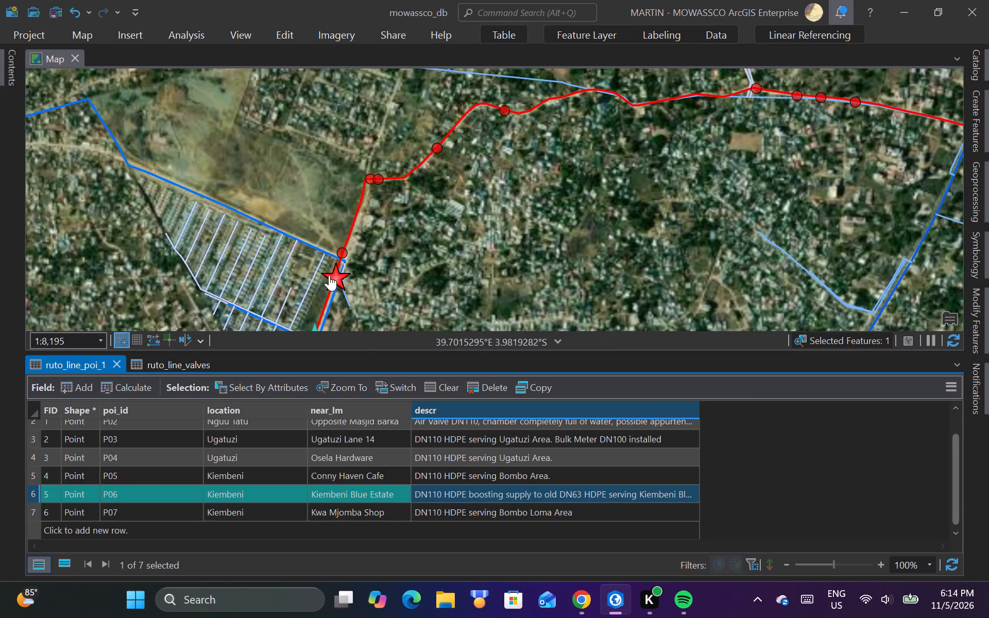
scroll(327, 272, up, 5)
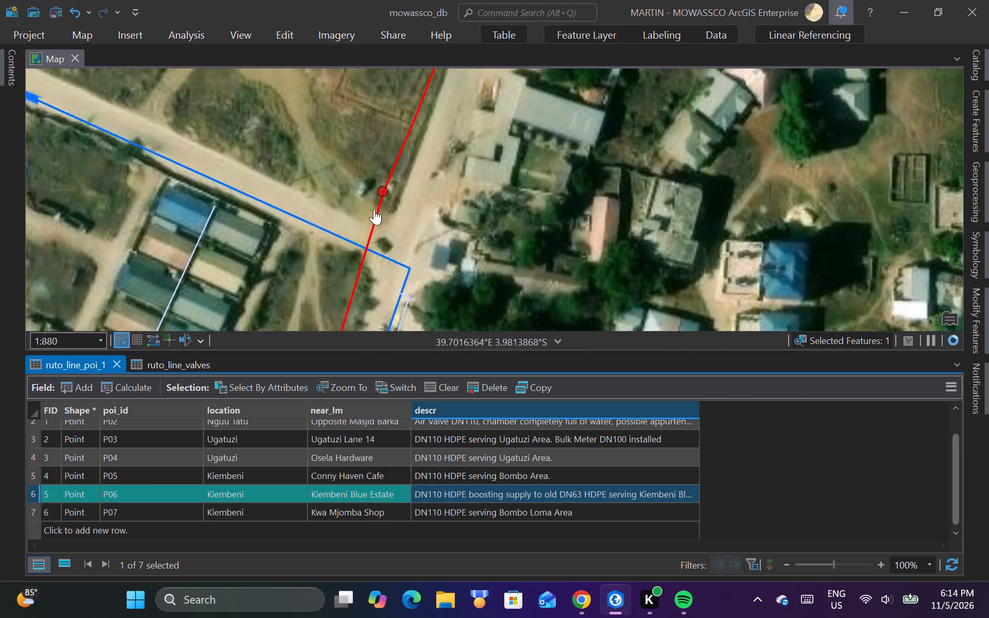
scroll(377, 186, up, 3)
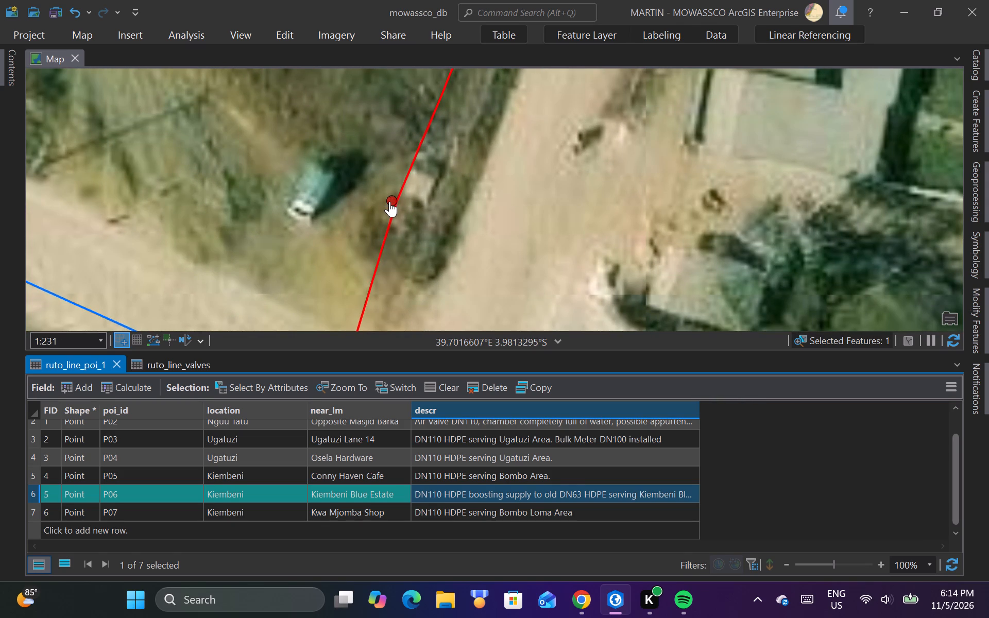
click(389, 201)
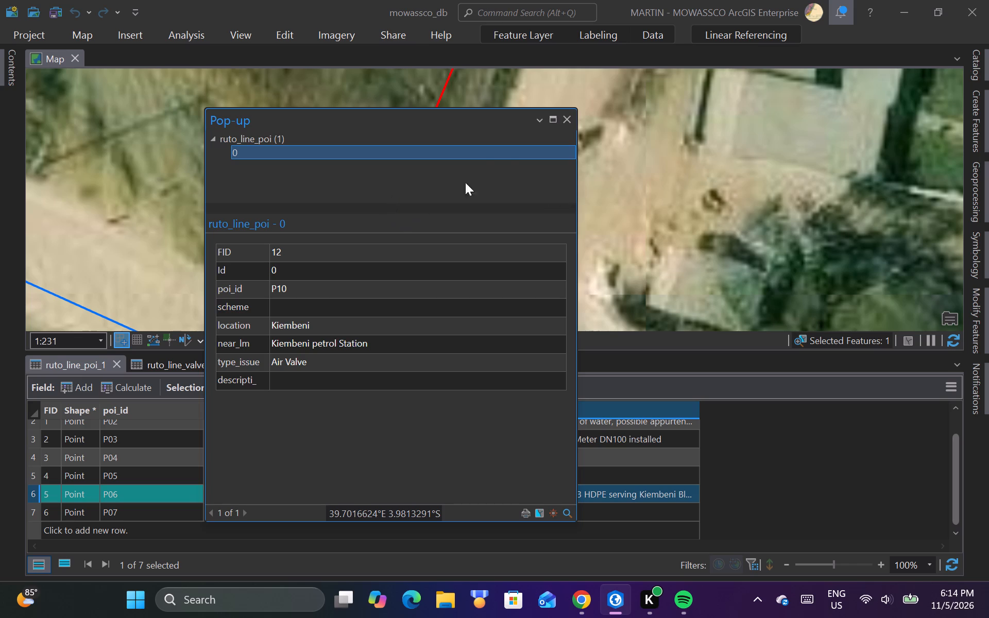
click(568, 118)
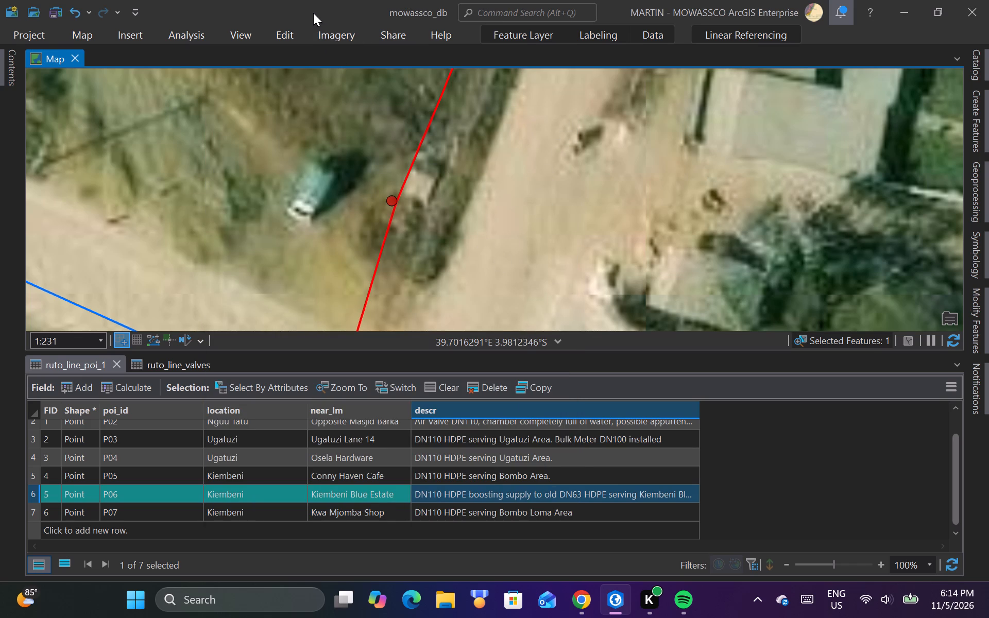
Split the red pipeline at its vertex beside the existing ruto_line_poi point north of the blue pipeline corner.
click(280, 32)
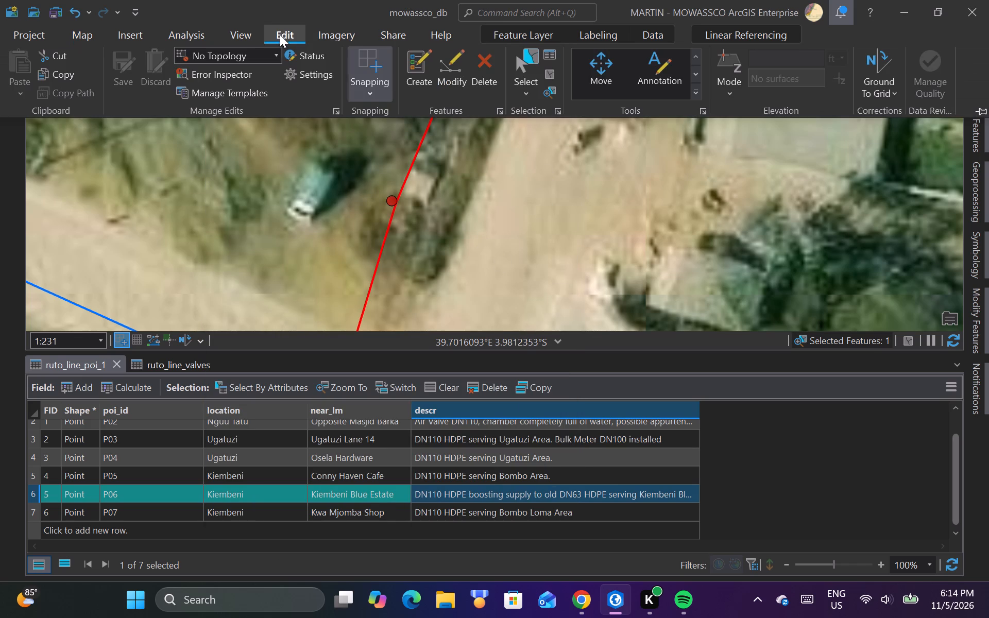
click(527, 65)
click(416, 220)
drag(374, 238, 397, 255)
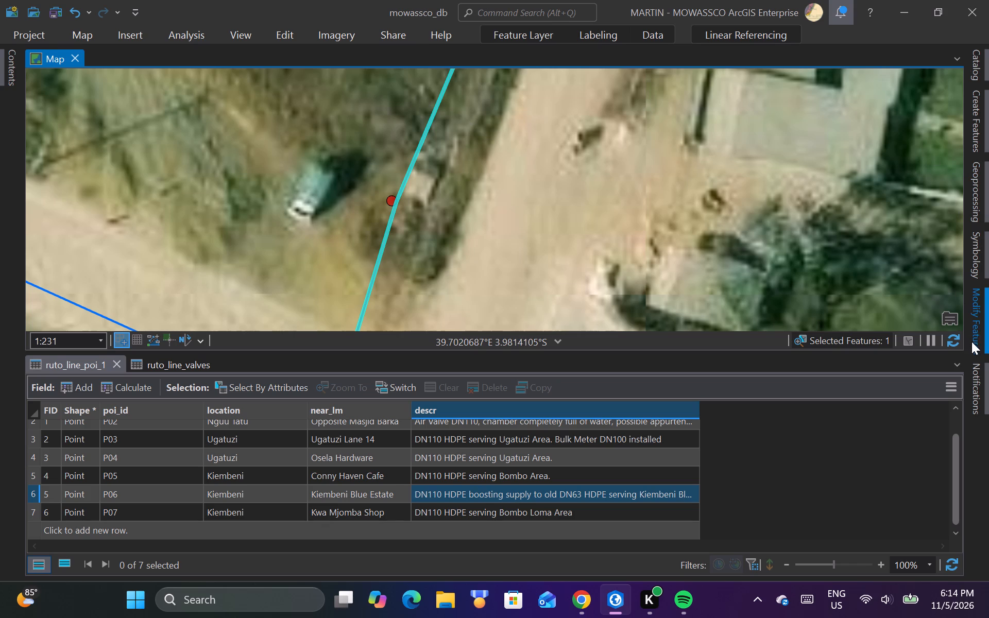
click(986, 317)
click(867, 269)
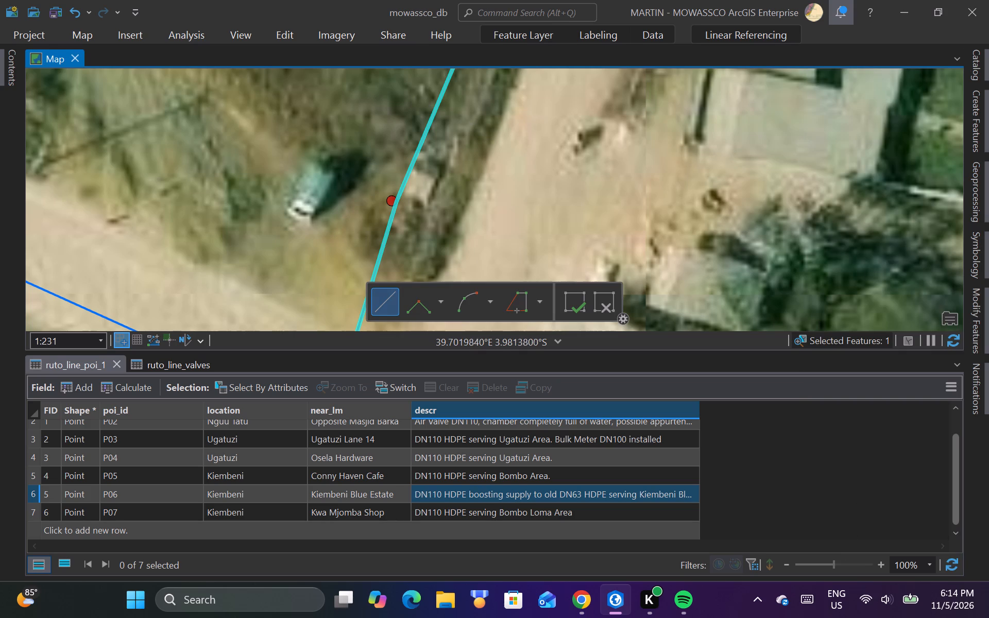
scroll(389, 208, up, 3)
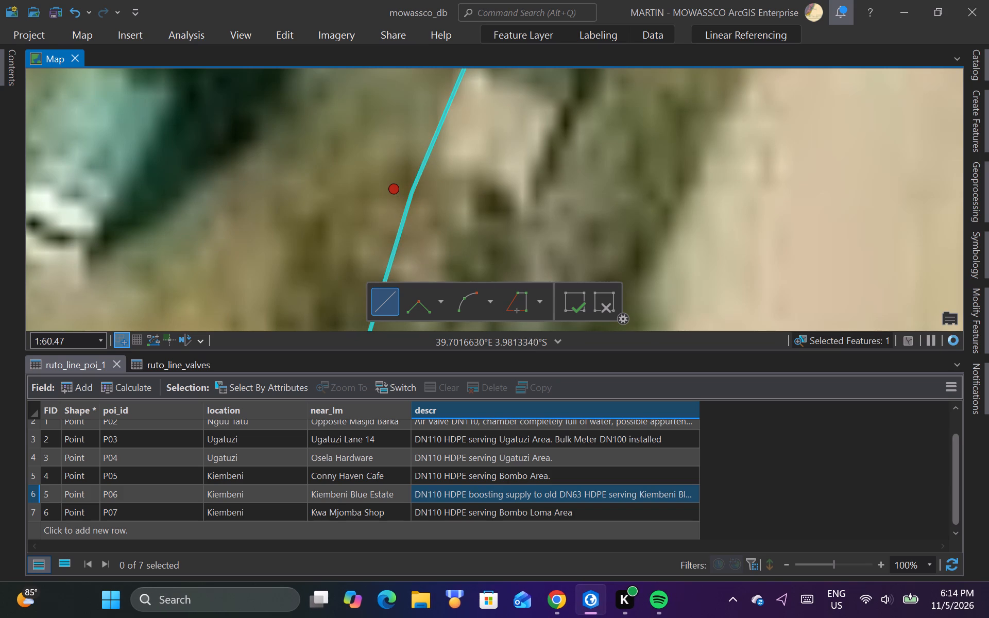
click(413, 192)
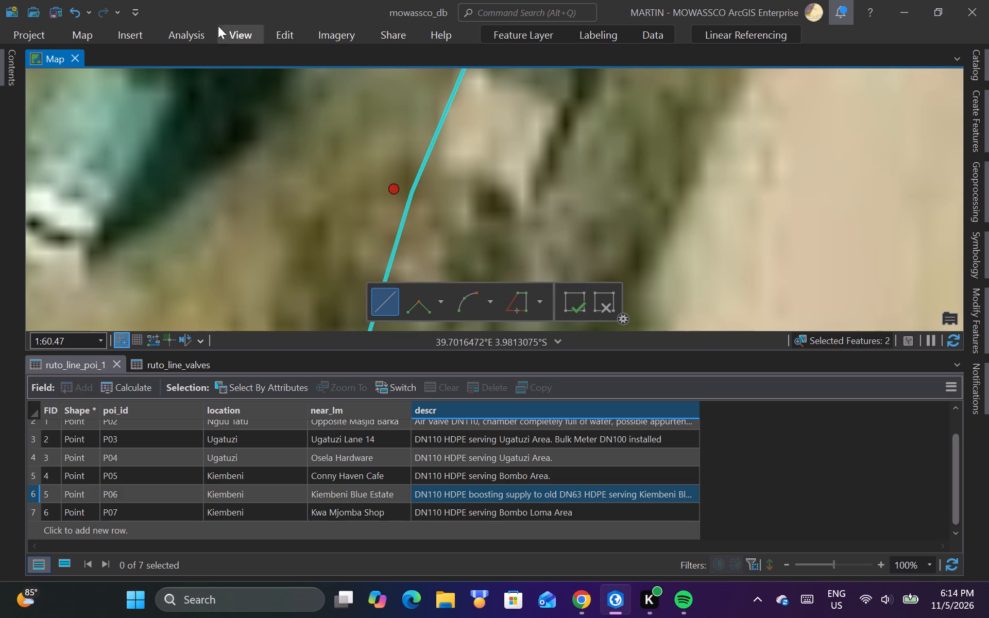
Examine the attributes of the ruto_line_poi point beside the pipeline's split vertex.
click(93, 37)
click(130, 59)
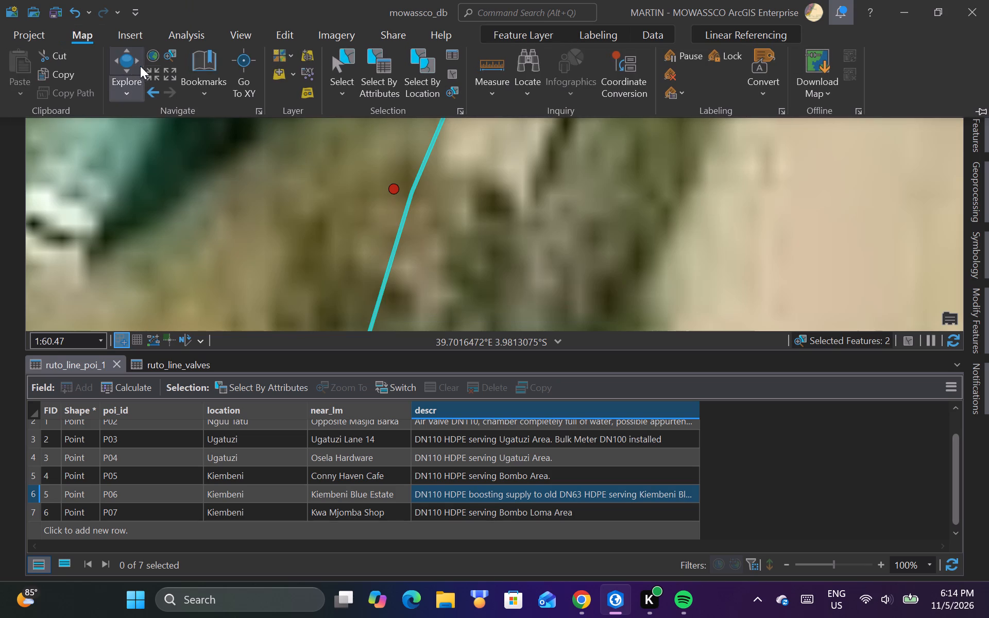
click(391, 187)
click(393, 189)
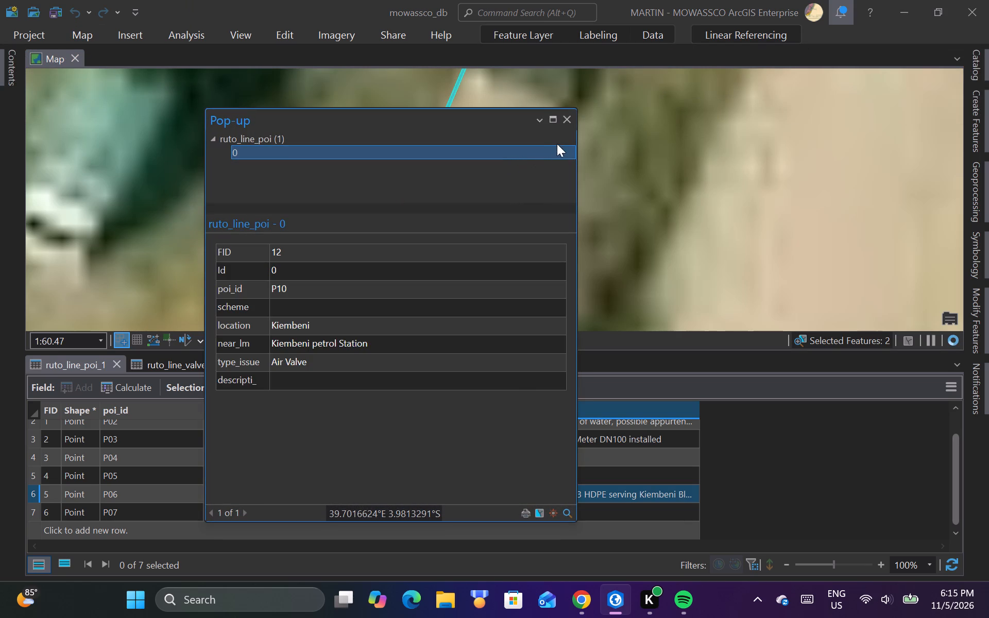
click(567, 117)
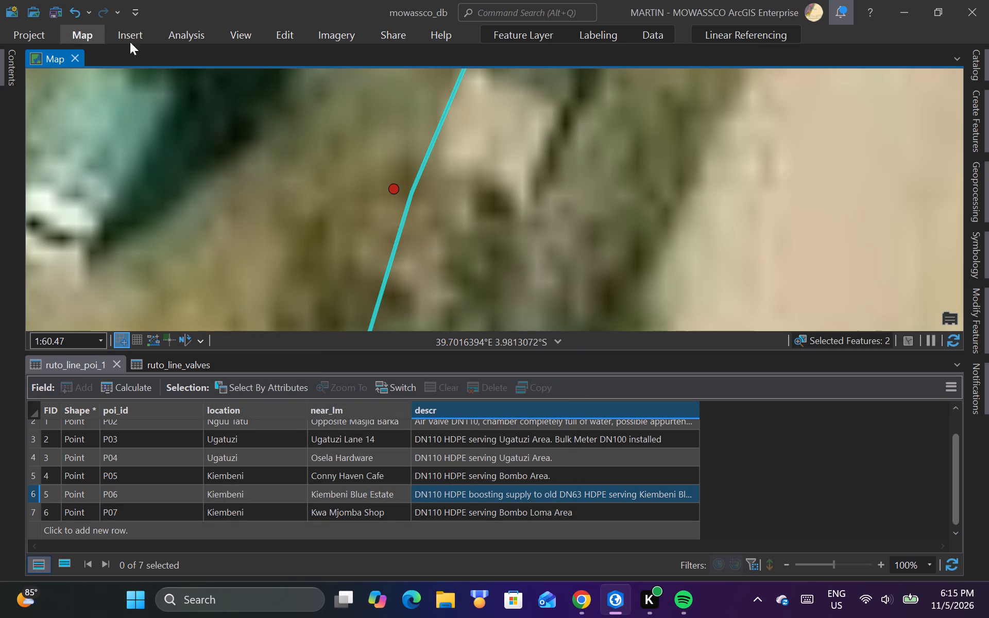
Place a new ruto_line_valves point on the red pipeline's split endpoint beside the existing surveyed point.
click(977, 121)
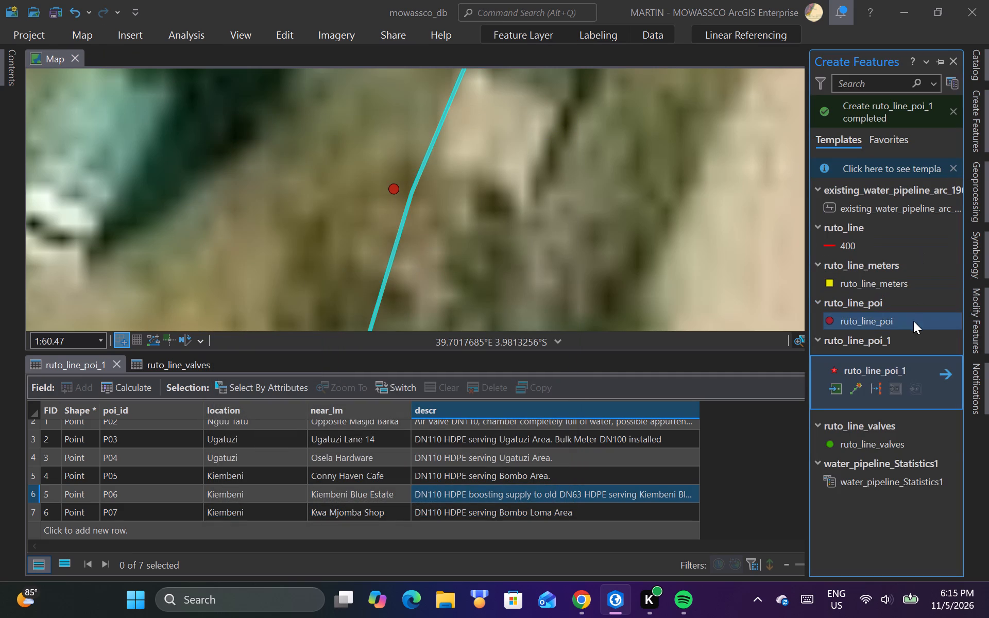
click(893, 442)
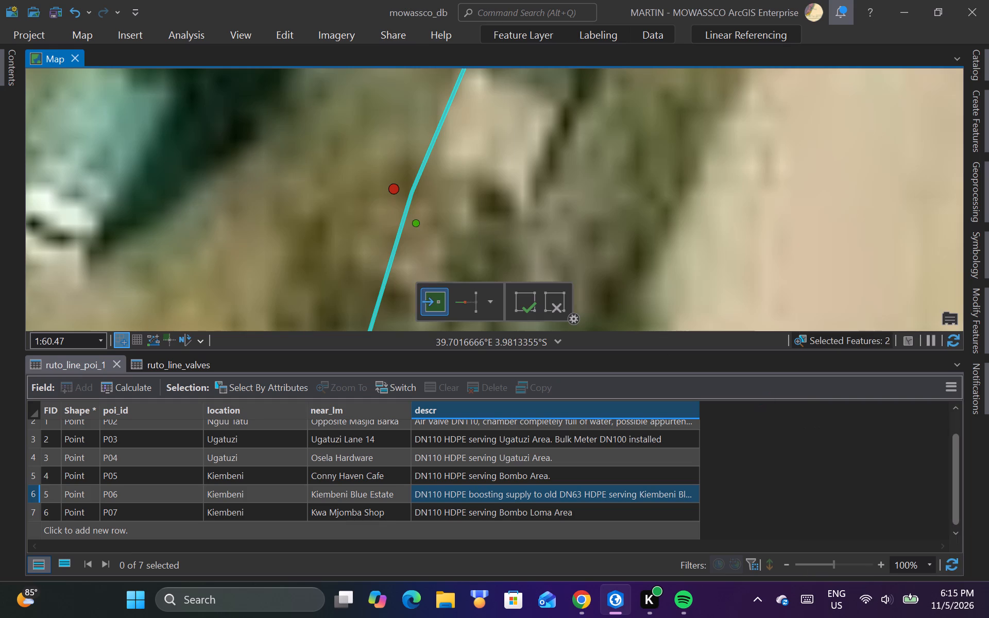
click(410, 192)
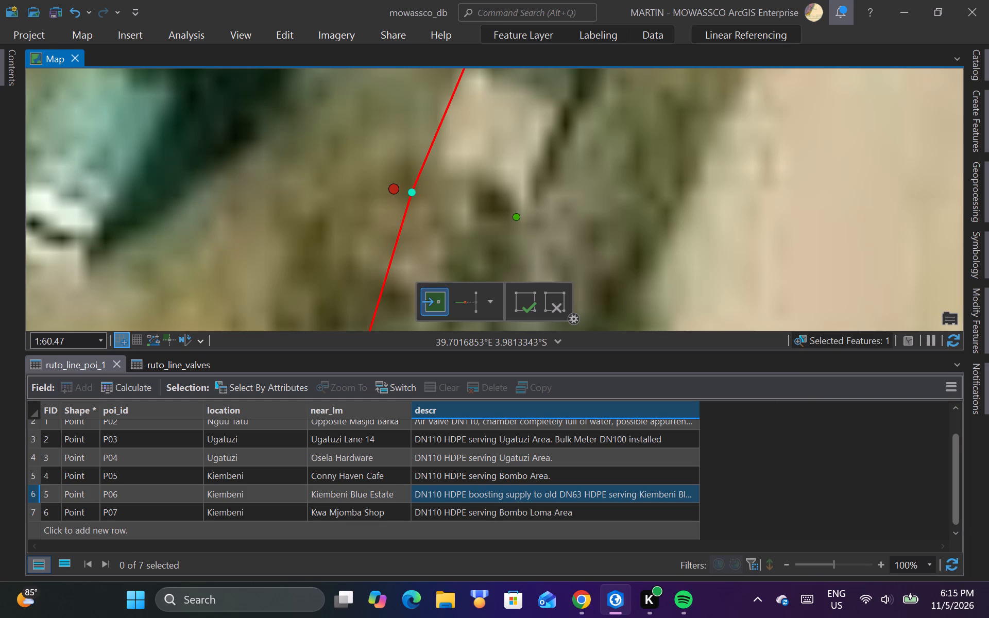
Enter "Air Valve" as the type of the new point in the ruto_line_valves attribute table.
click(152, 365)
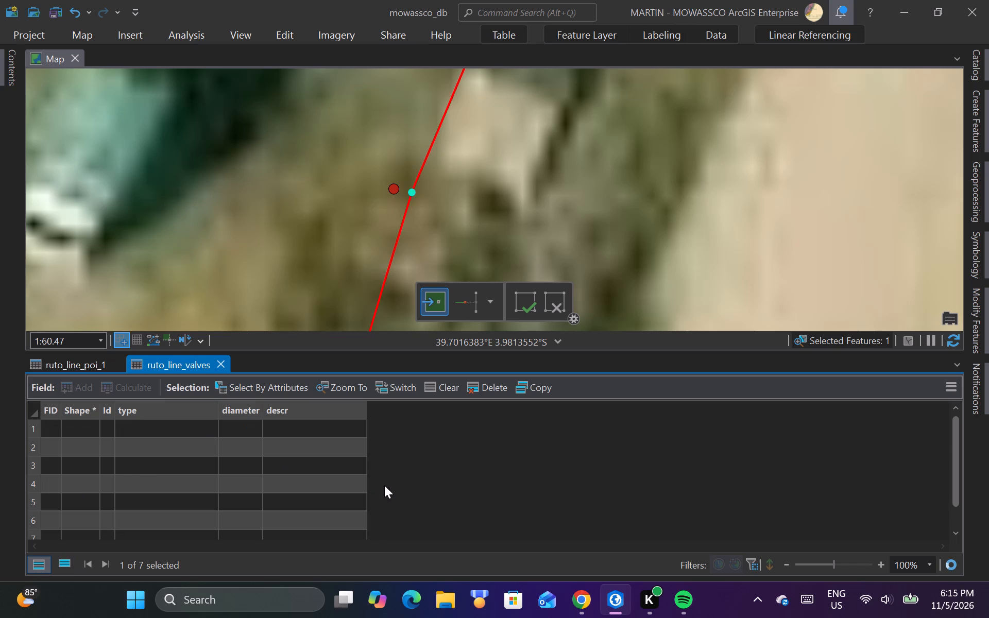
scroll(384, 485, down, 2)
double_click(166, 515)
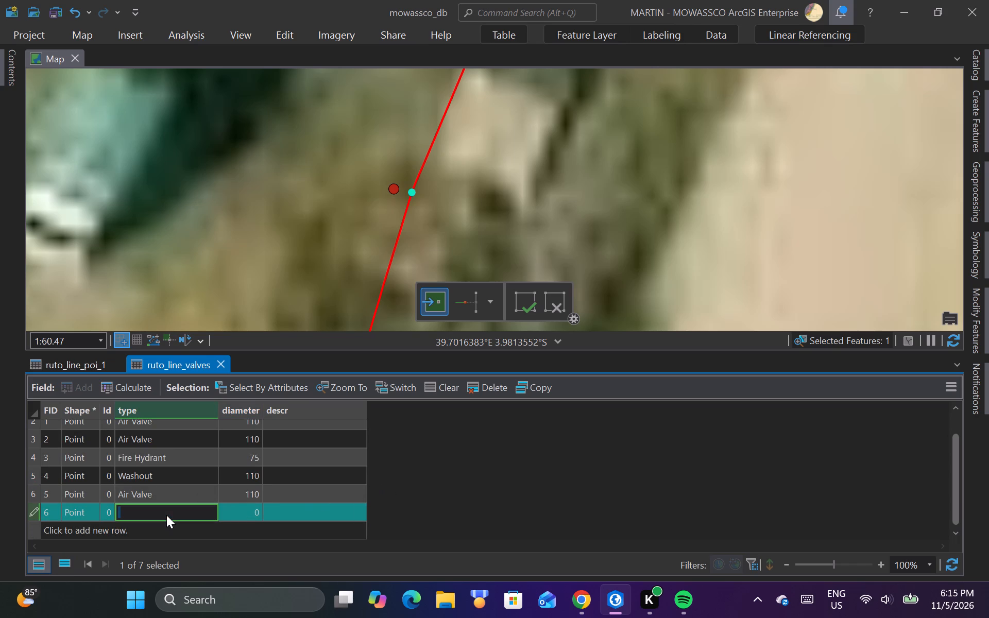
click(166, 515)
key(BackSpace)
key(BackSpace)
key(a)
text(ir)
key(space)
text(alve)
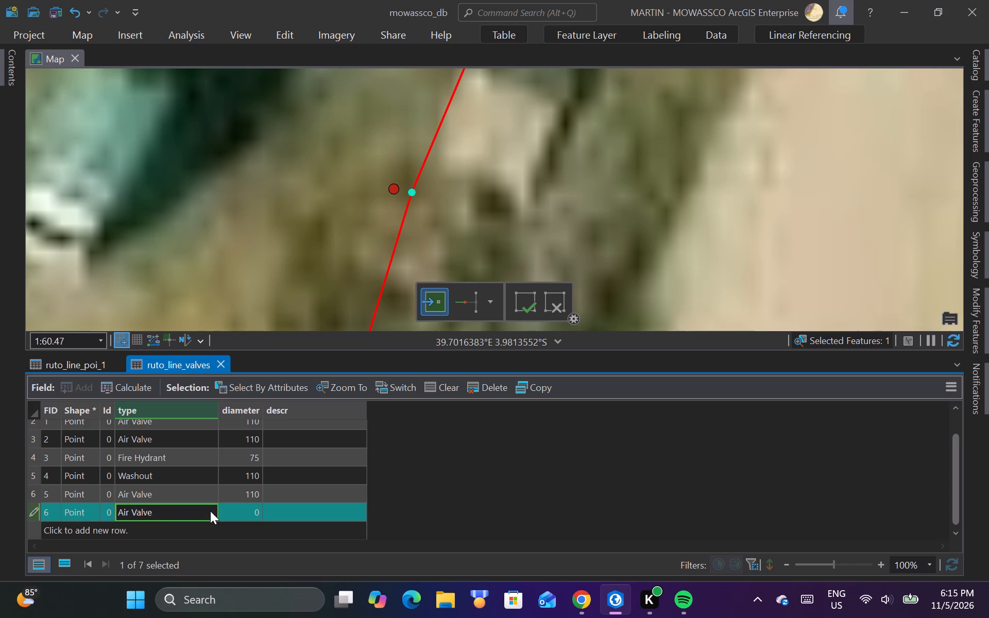
Set the new air valve's diameter to 110, leaving its description empty.
double_click(231, 511)
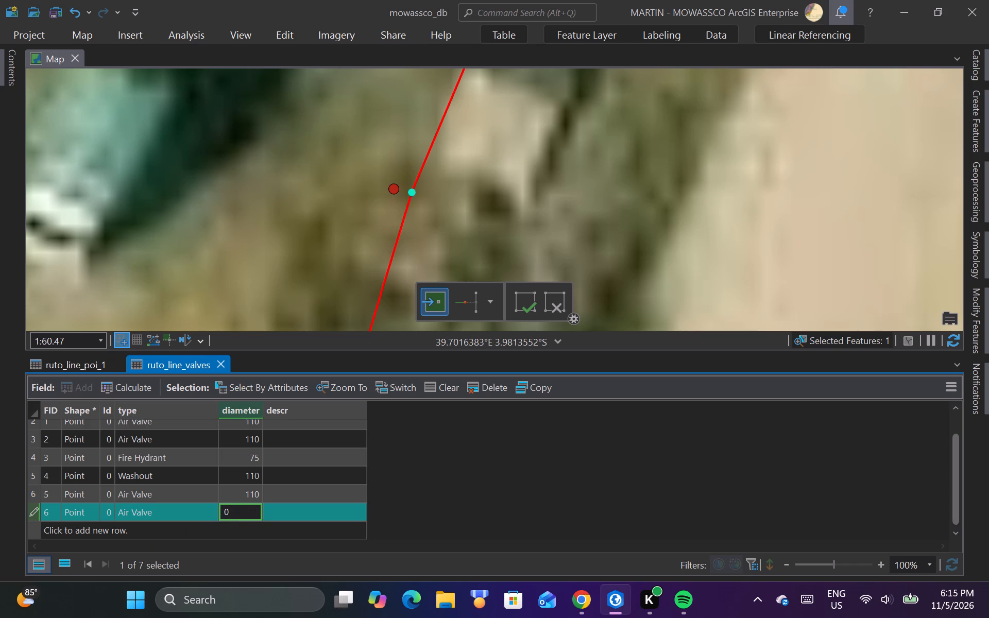
key(BackSpace)
key(BackSpace)
text(110)
click(304, 510)
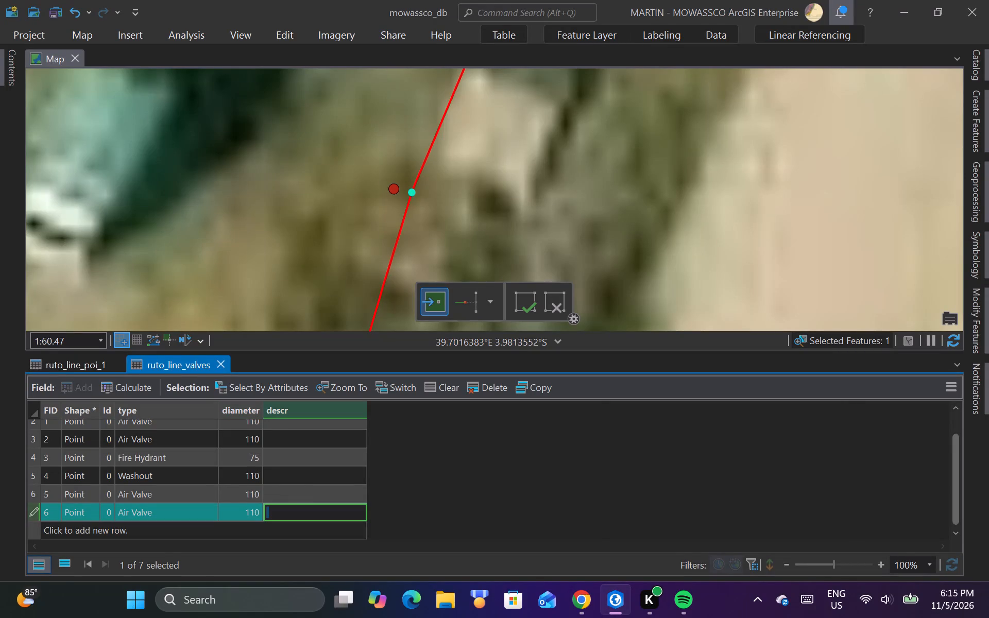
key(BackSpace)
click(31, 497)
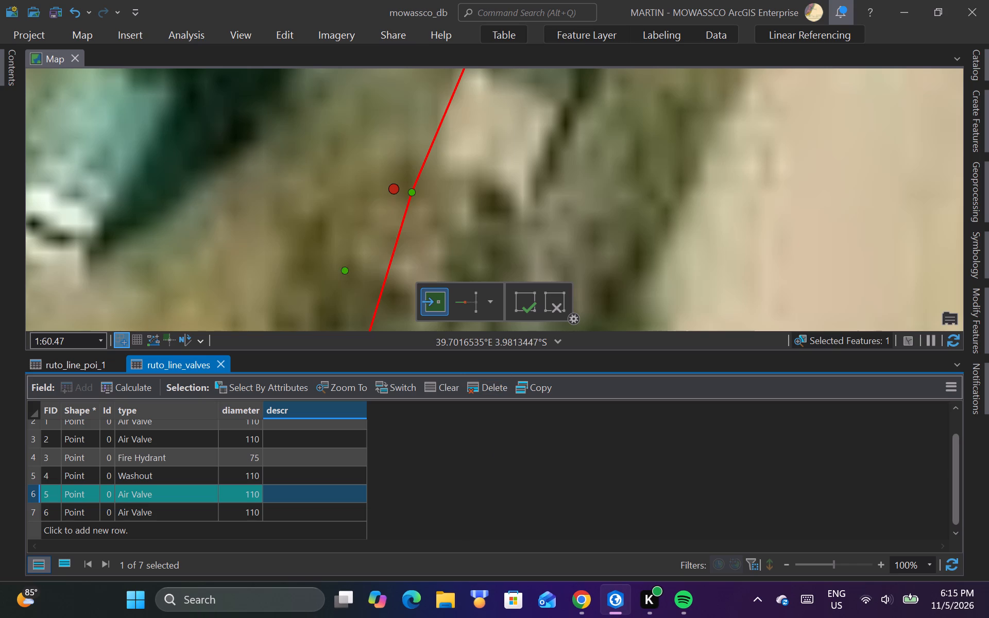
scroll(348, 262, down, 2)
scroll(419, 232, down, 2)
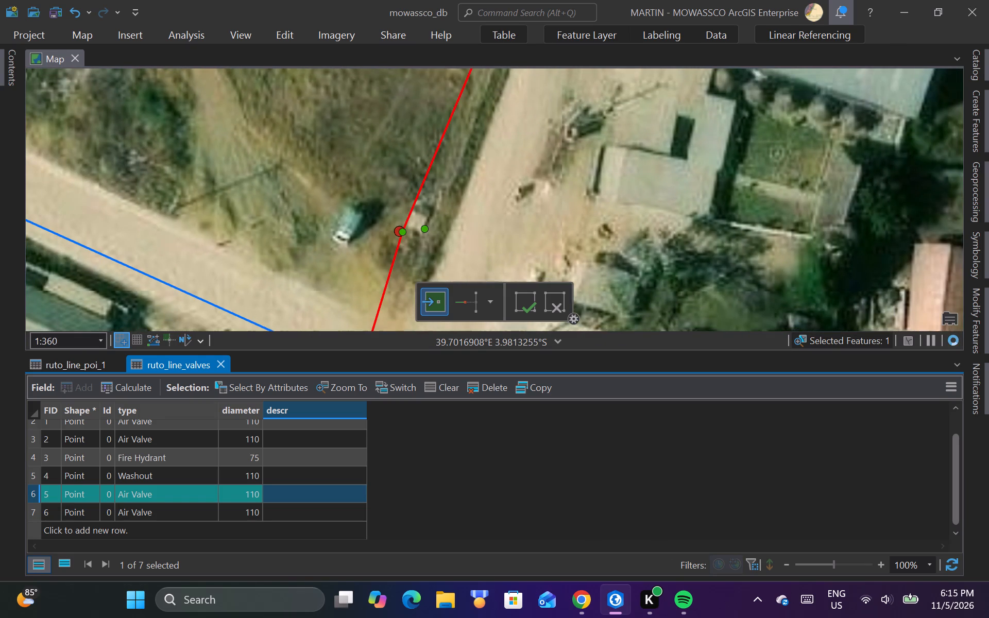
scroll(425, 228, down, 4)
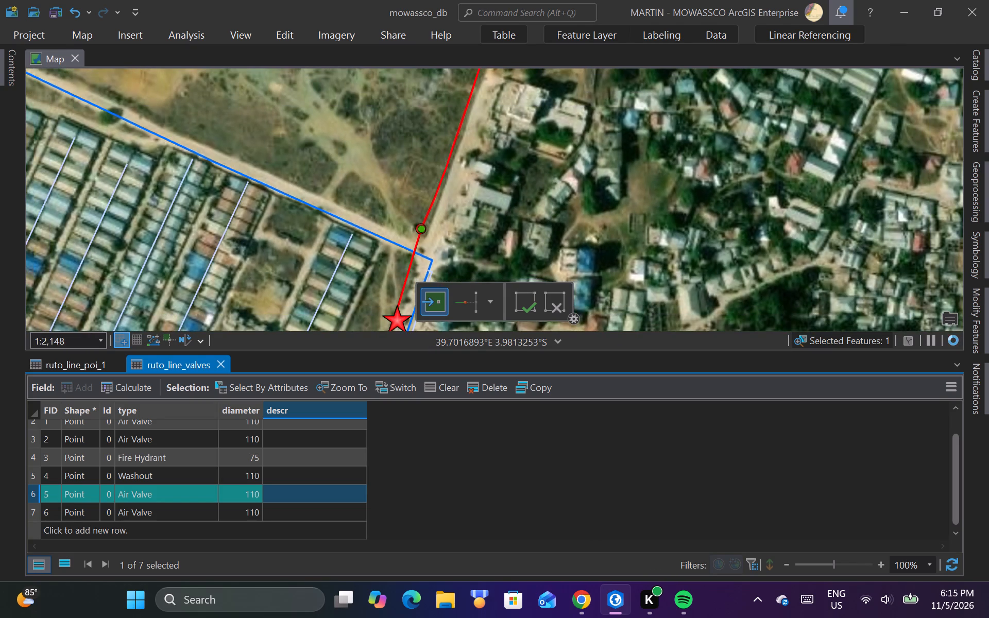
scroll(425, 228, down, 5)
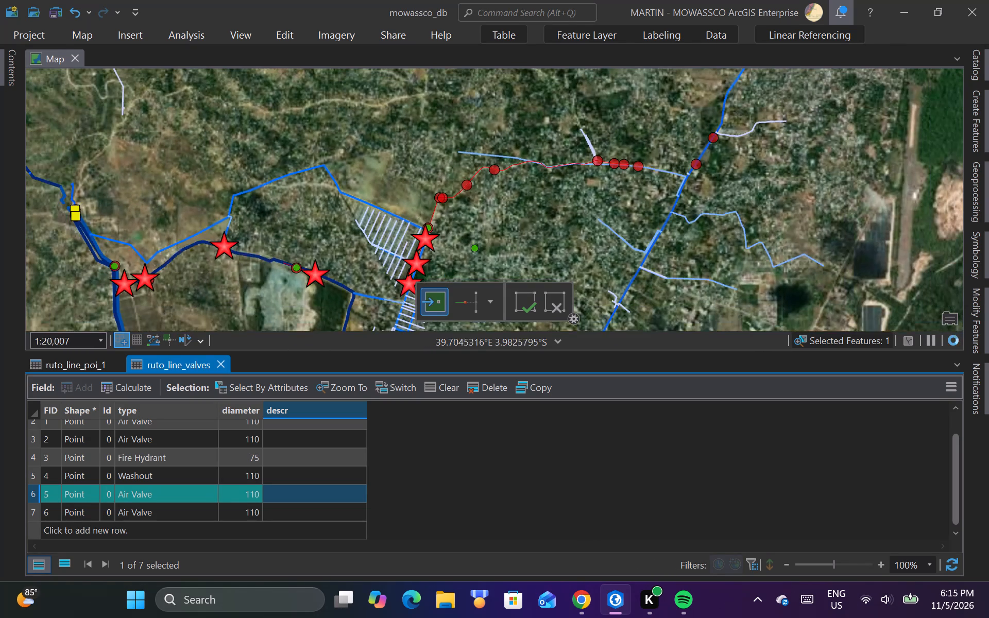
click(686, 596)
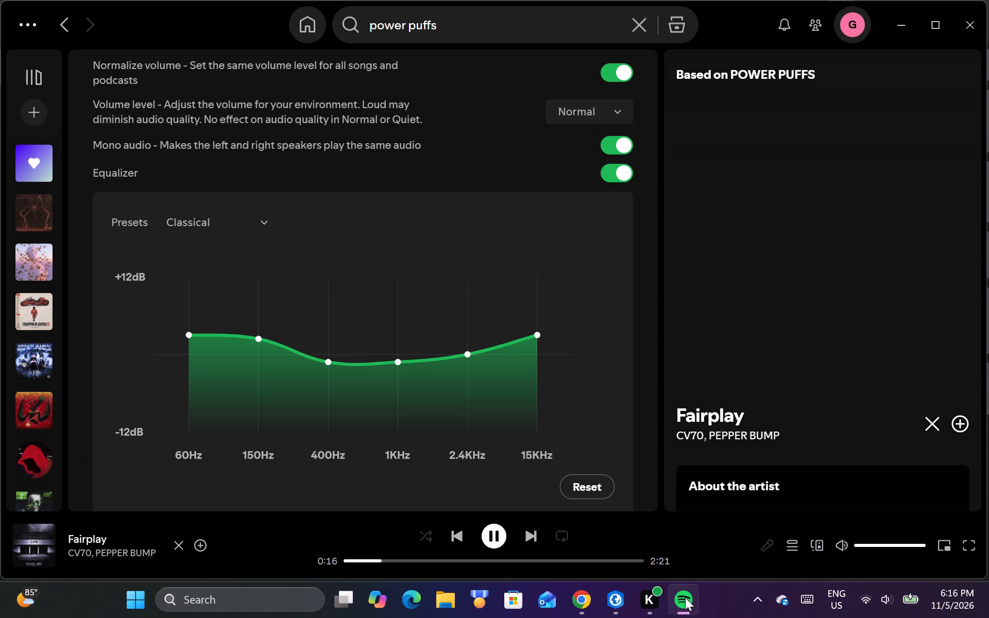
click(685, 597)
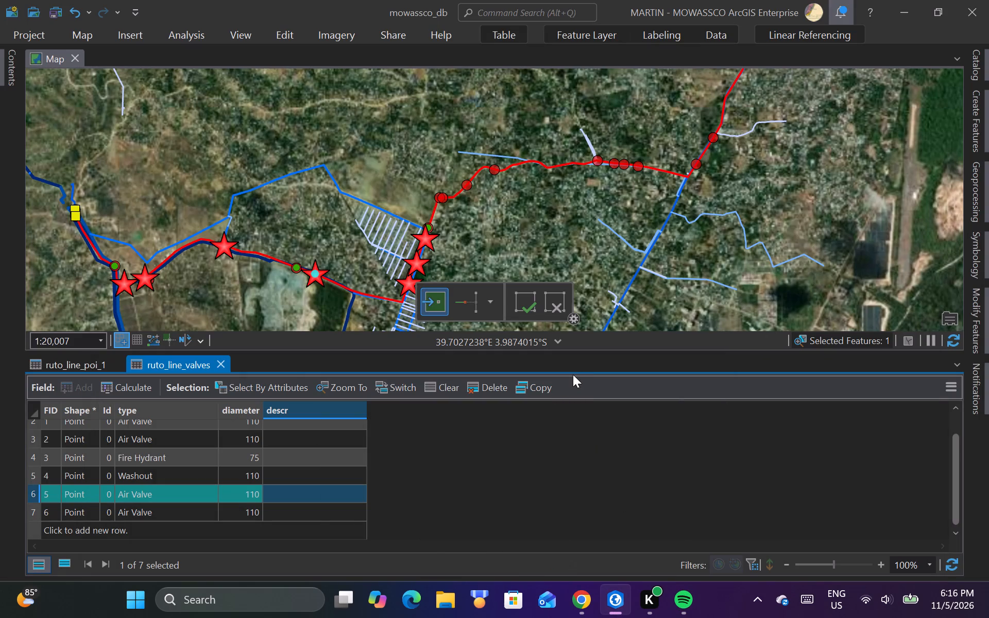
Examine the attributes of the ruto_line_poi point on the pipeline just past its sharp corner north of the green valve point.
click(524, 301)
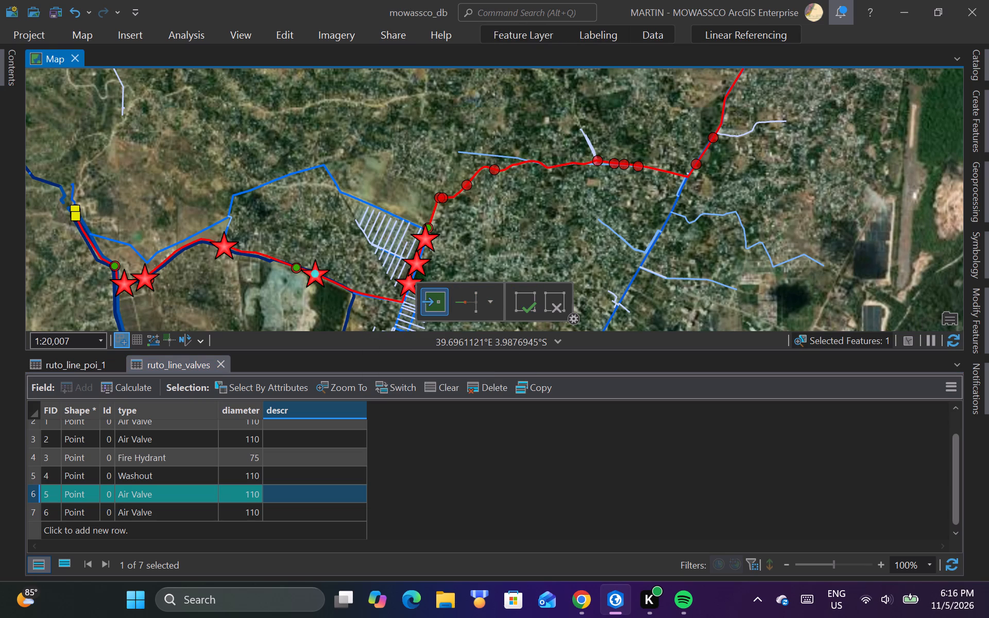
click(83, 36)
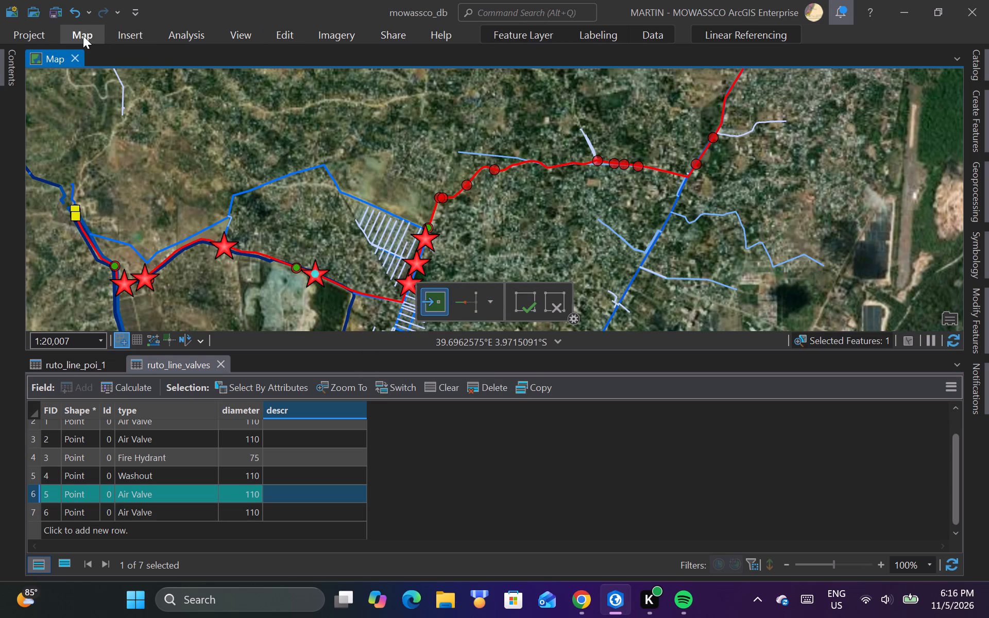
click(127, 57)
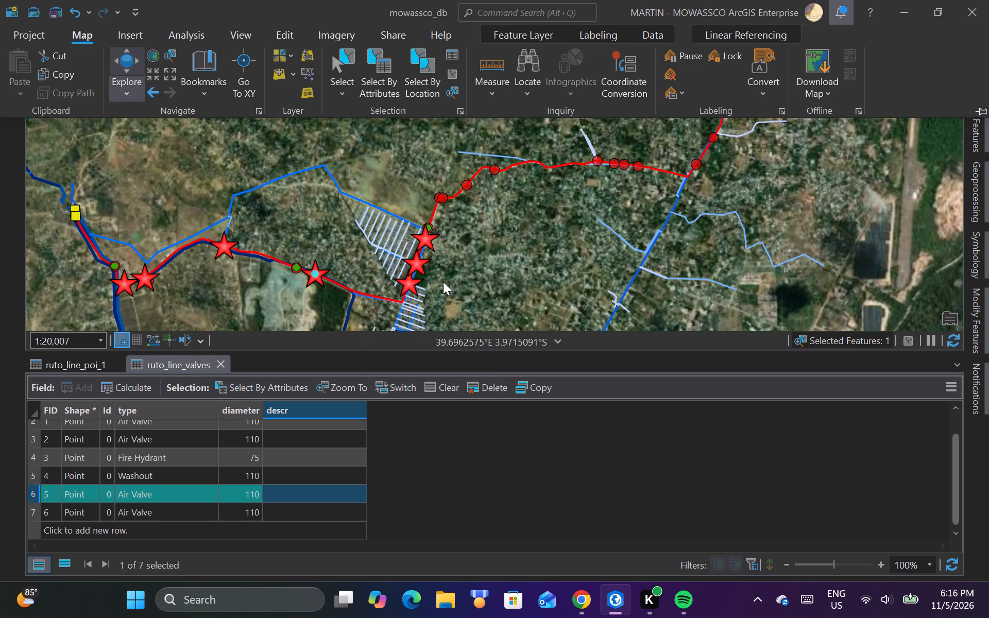
scroll(434, 254, up, 2)
scroll(416, 178, up, 3)
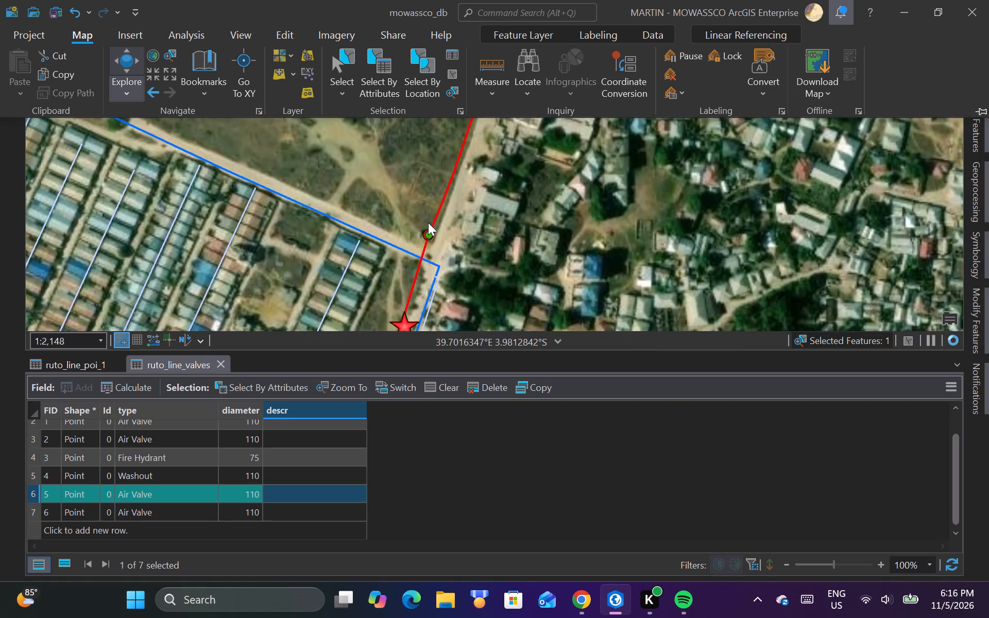
scroll(441, 244, up, 3)
scroll(394, 208, up, 2)
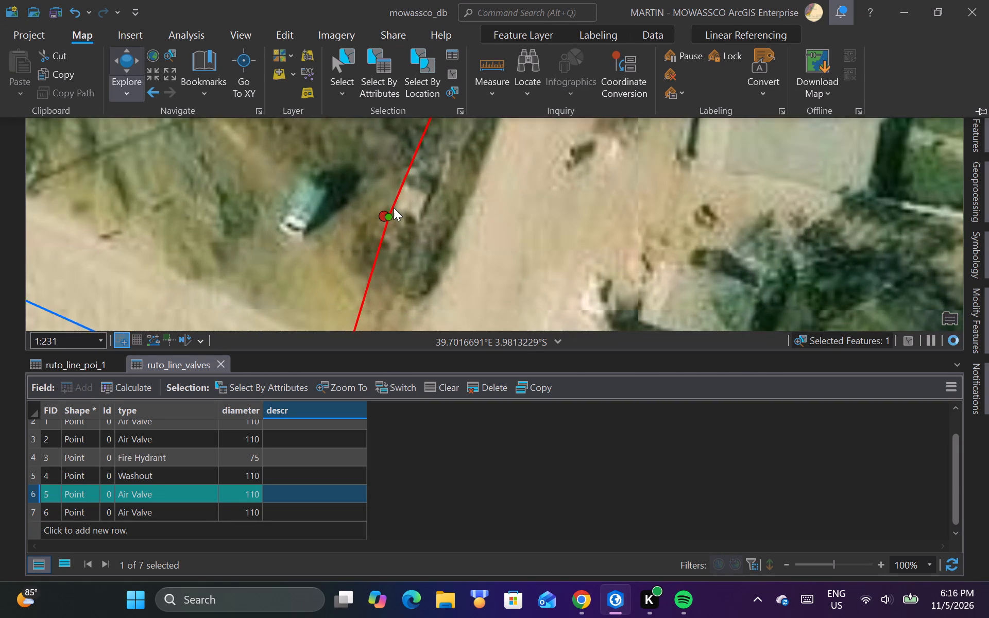
click(421, 233)
scroll(384, 255, down, 2)
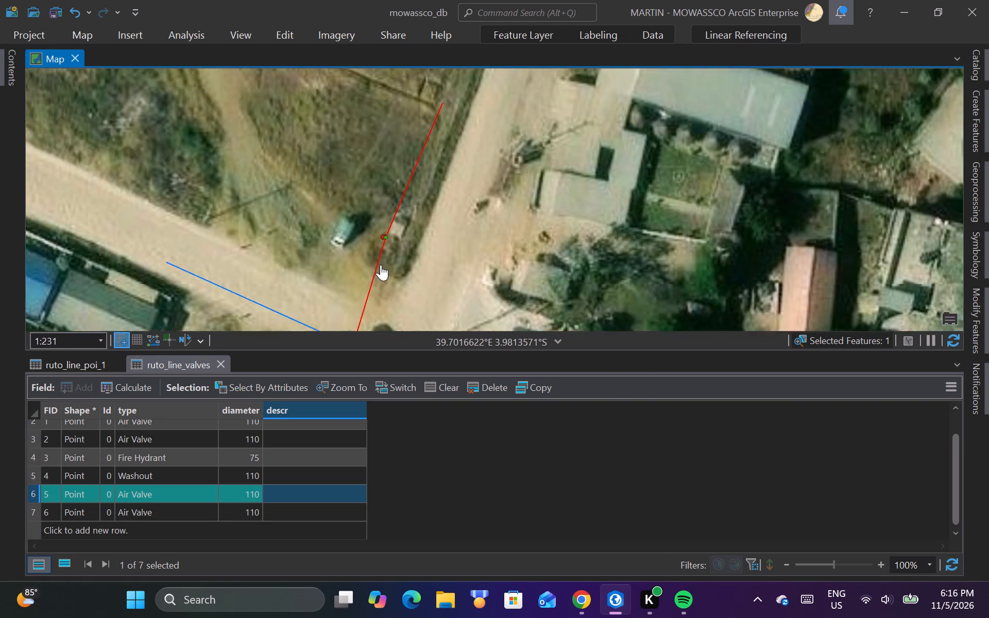
scroll(384, 268, down, 4)
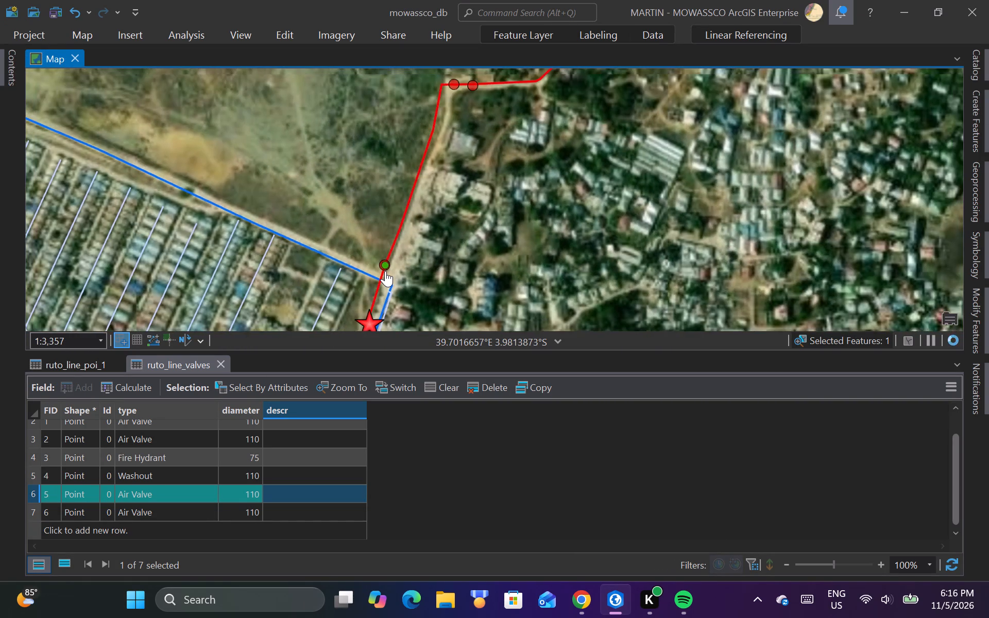
scroll(385, 271, down, 1)
scroll(429, 142, up, 5)
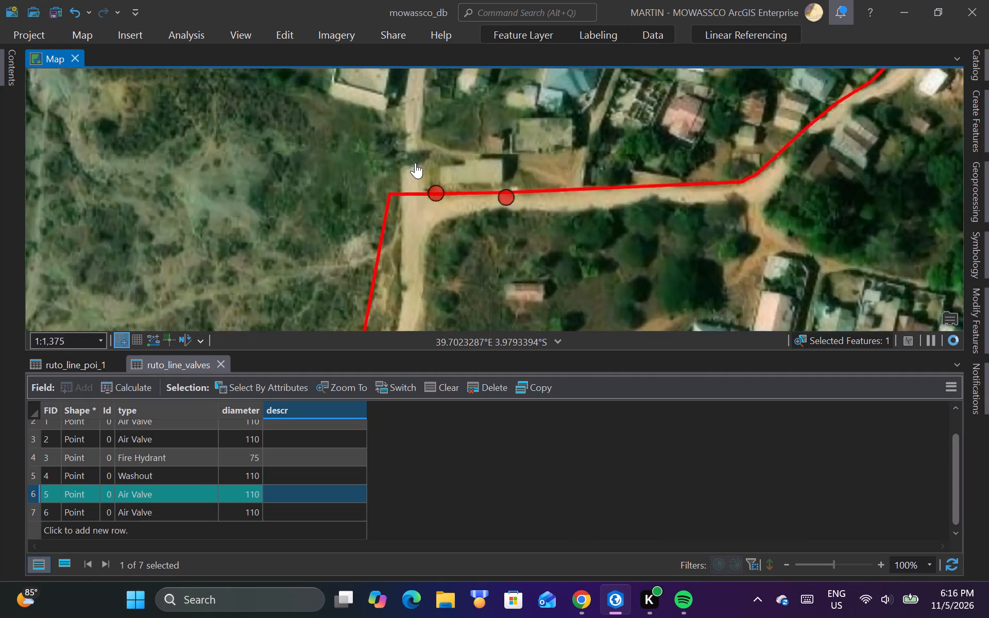
scroll(448, 198, up, 4)
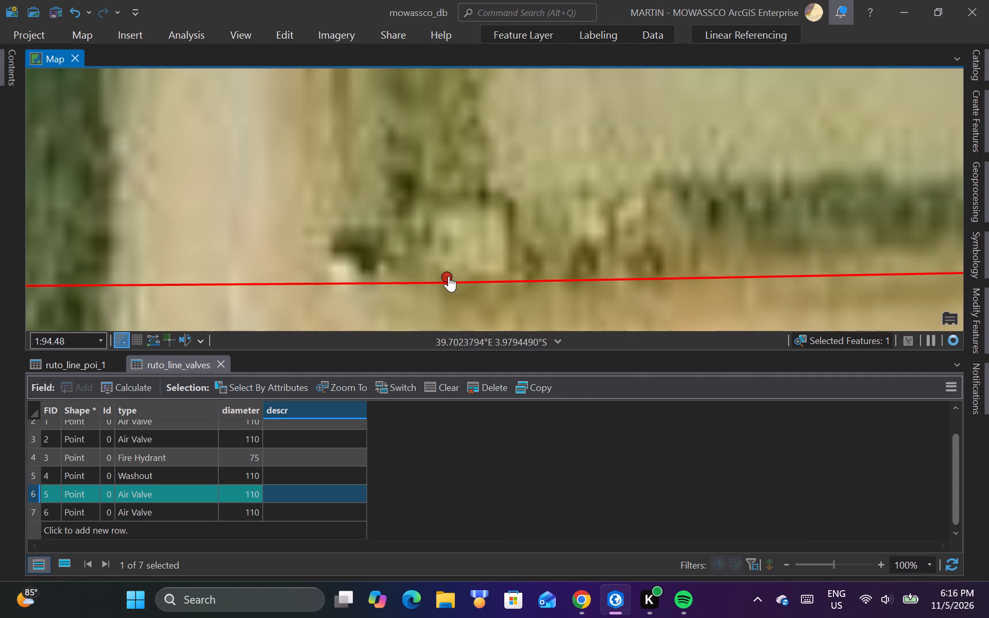
scroll(448, 276, up, 2)
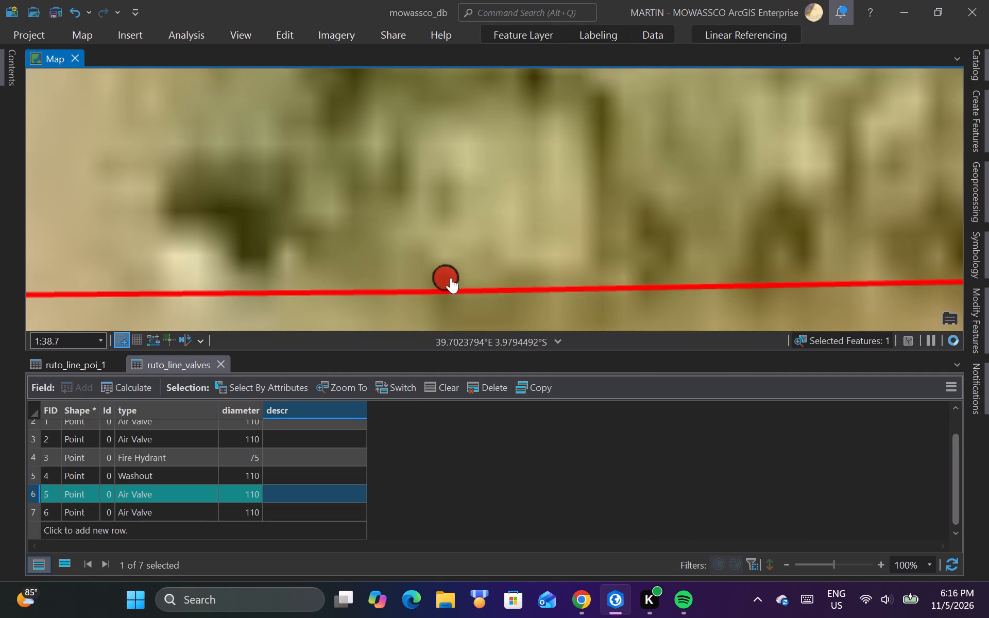
click(446, 279)
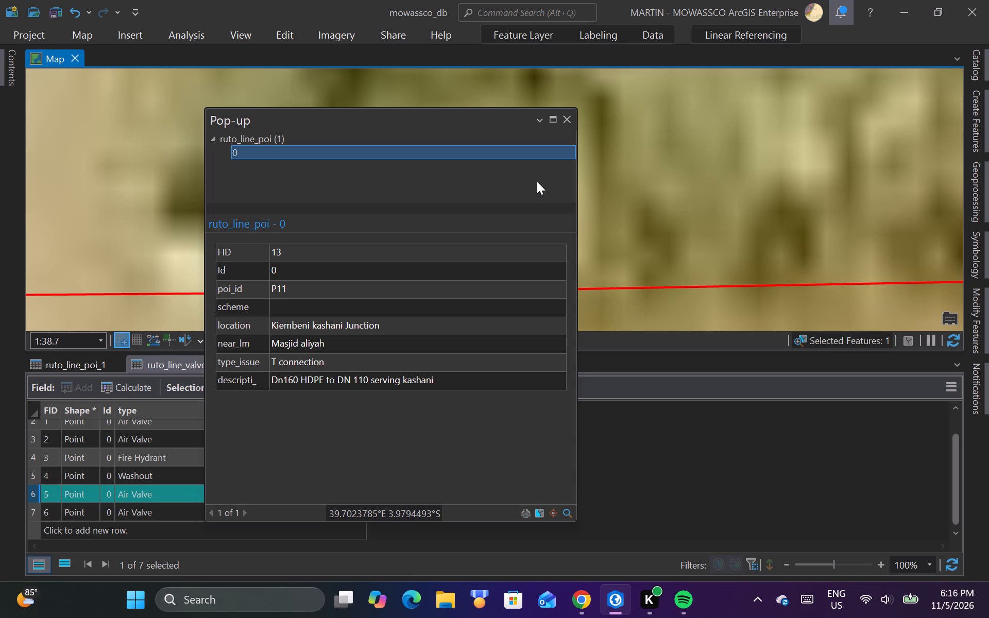
click(567, 123)
click(446, 277)
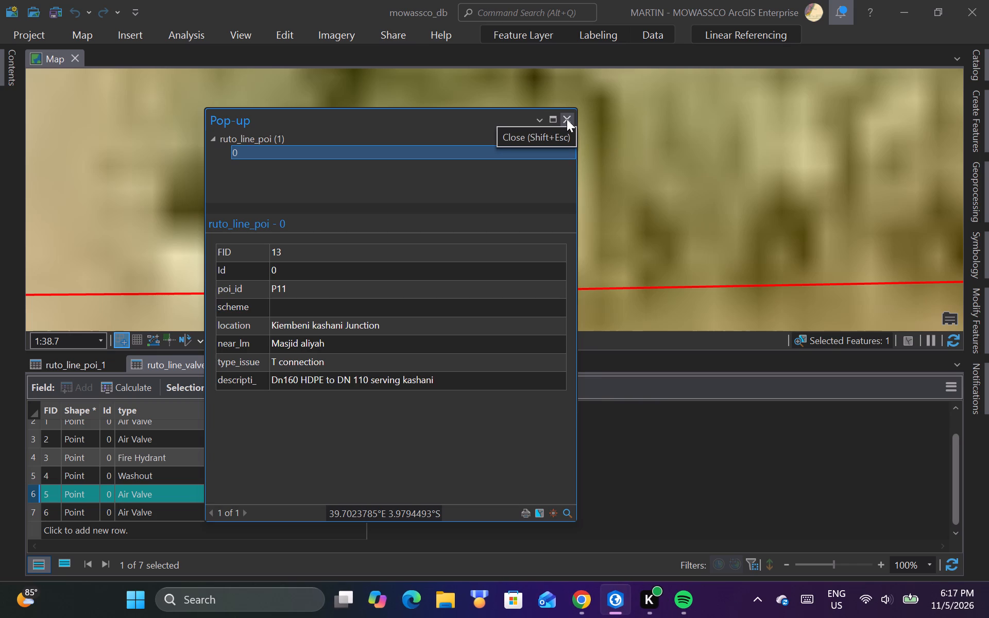
click(567, 119)
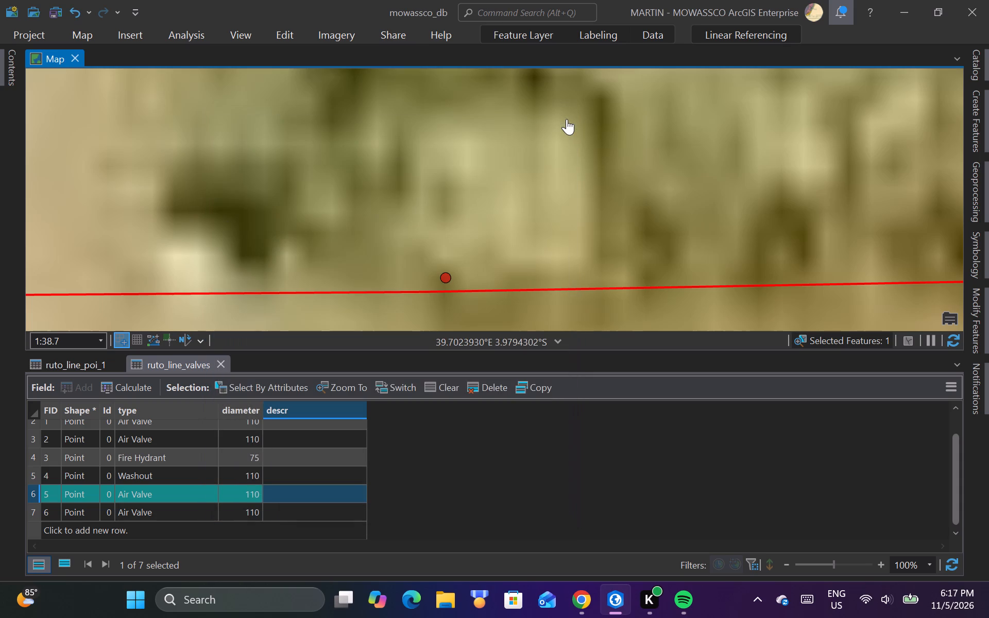
click(445, 274)
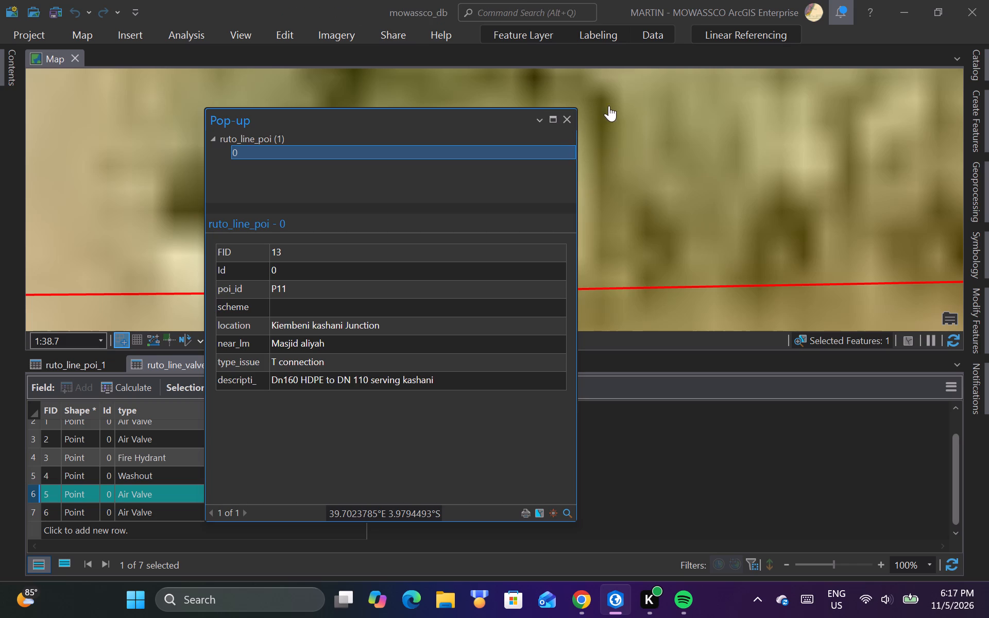
click(568, 121)
Split the red ruto_line pipeline at its sharp corner vertex beside the Kiembeni kashani Junction point.
scroll(540, 145, down, 3)
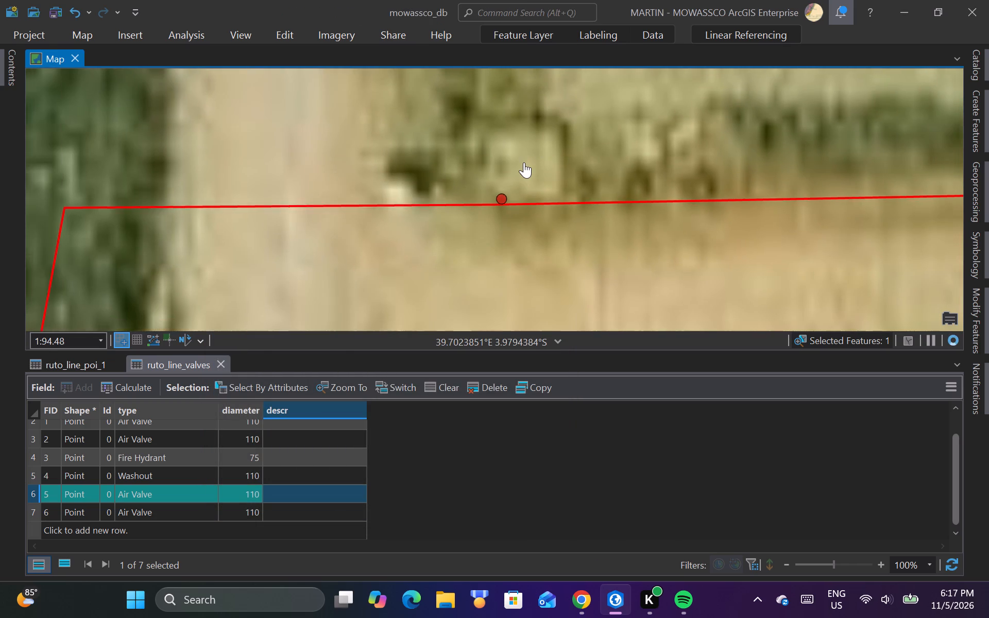
scroll(524, 162, down, 1)
scroll(506, 203, down, 3)
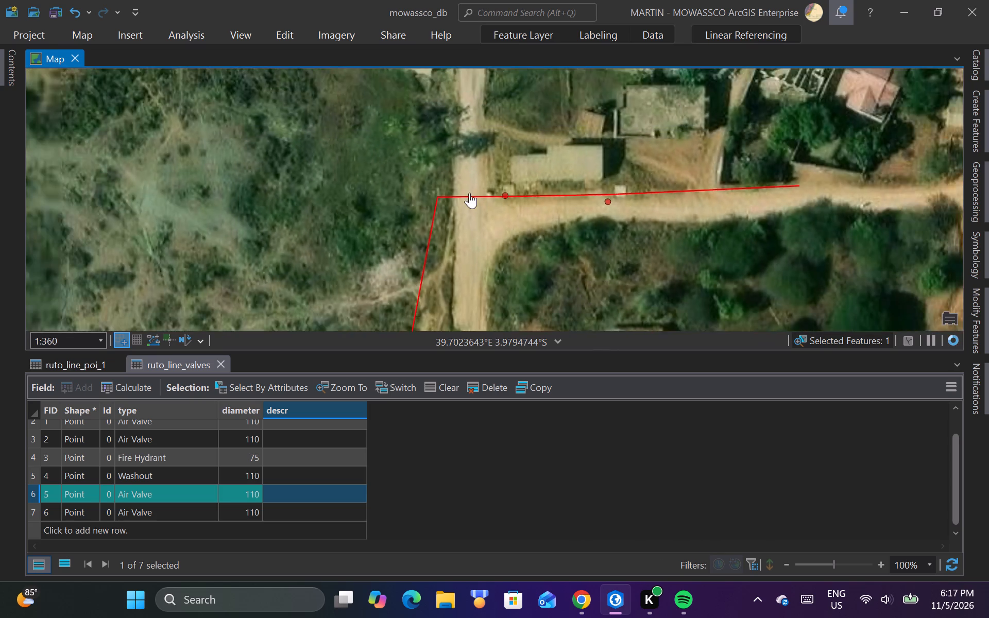
scroll(454, 188, down, 4)
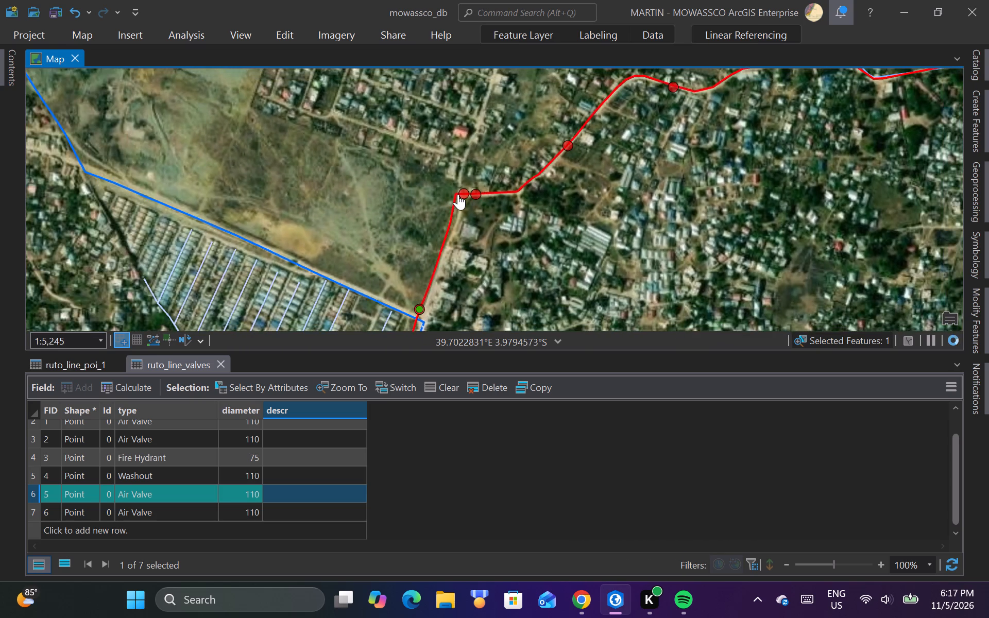
scroll(458, 194, down, 2)
scroll(447, 215, up, 1)
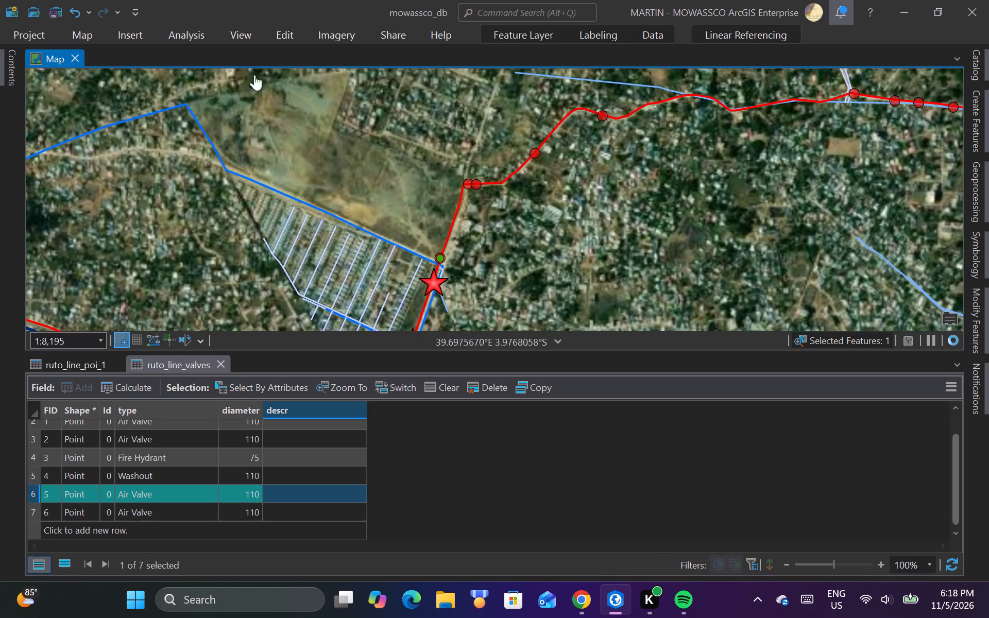
click(287, 41)
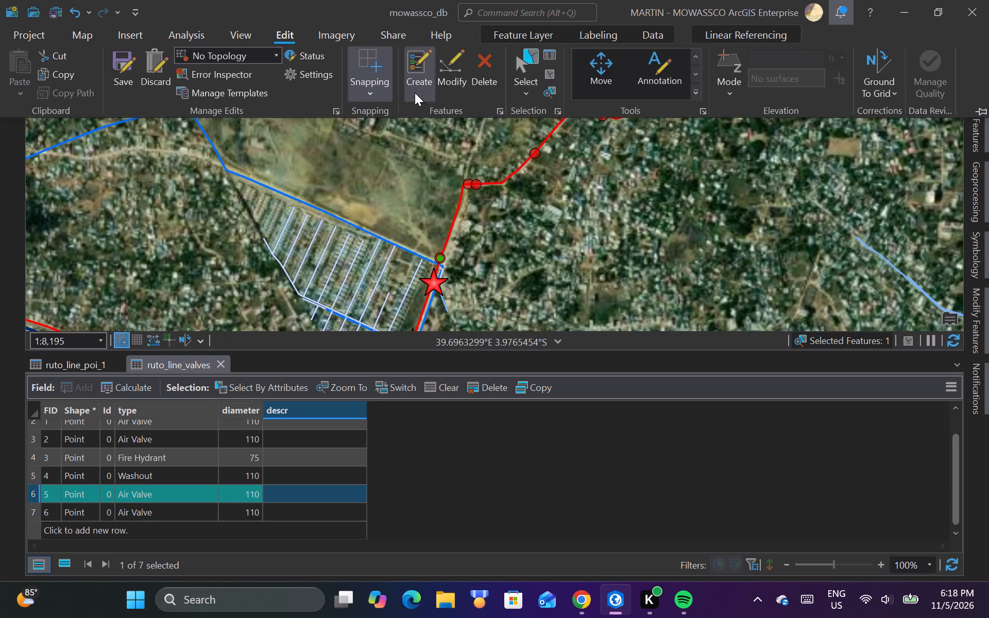
click(520, 64)
drag(442, 207, 443, 207)
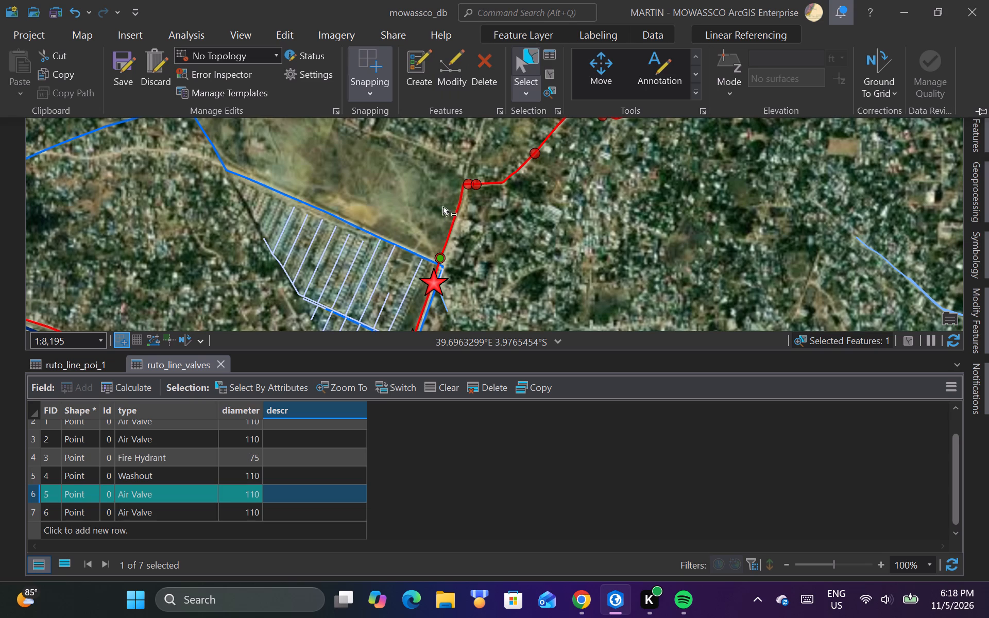
drag(443, 207, 467, 223)
drag(448, 202, 469, 221)
scroll(458, 186, up, 5)
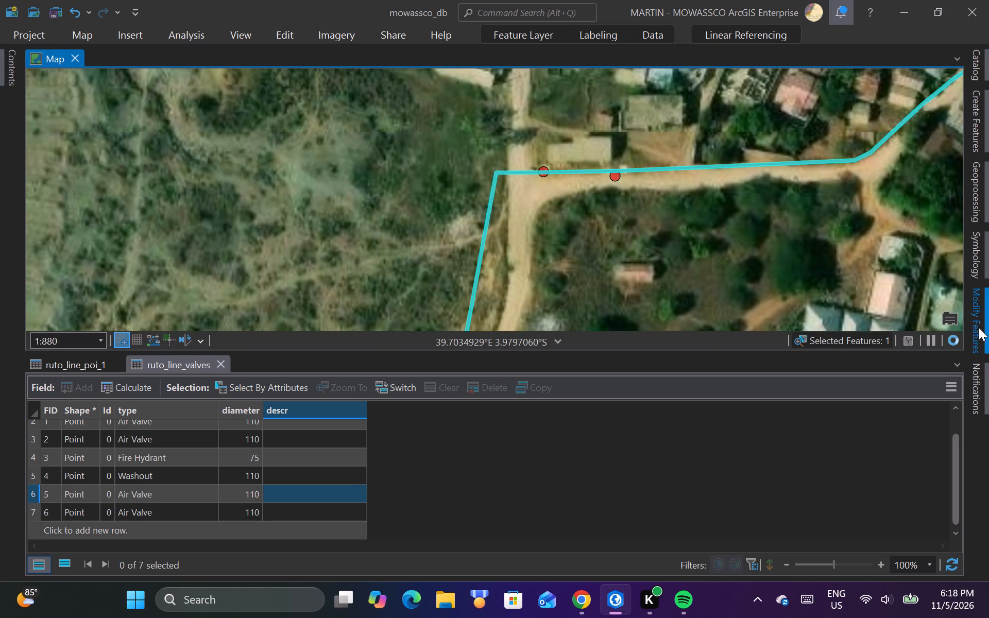
click(979, 320)
click(872, 272)
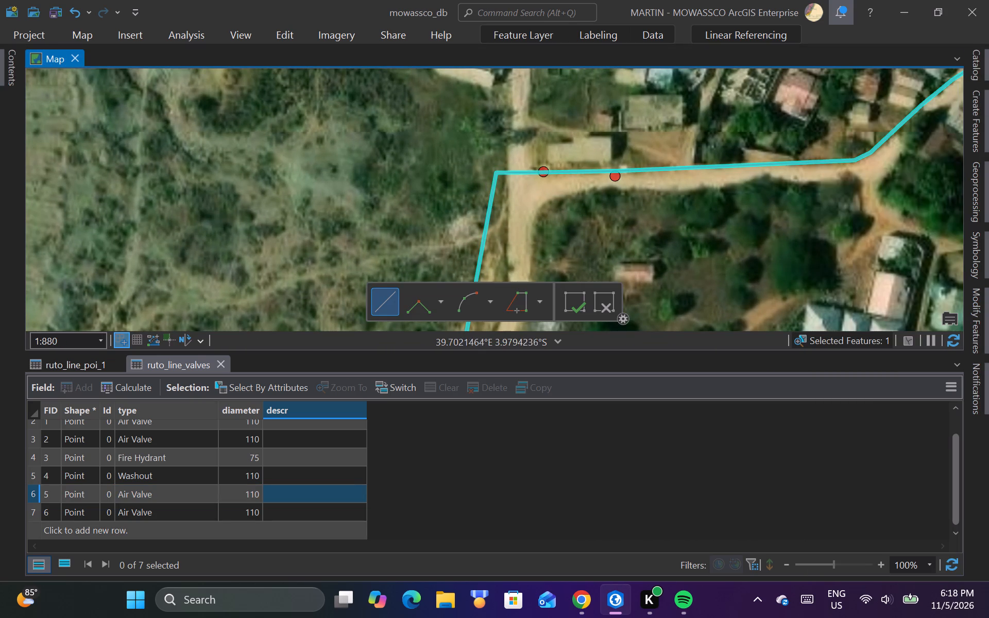
scroll(487, 166, up, 5)
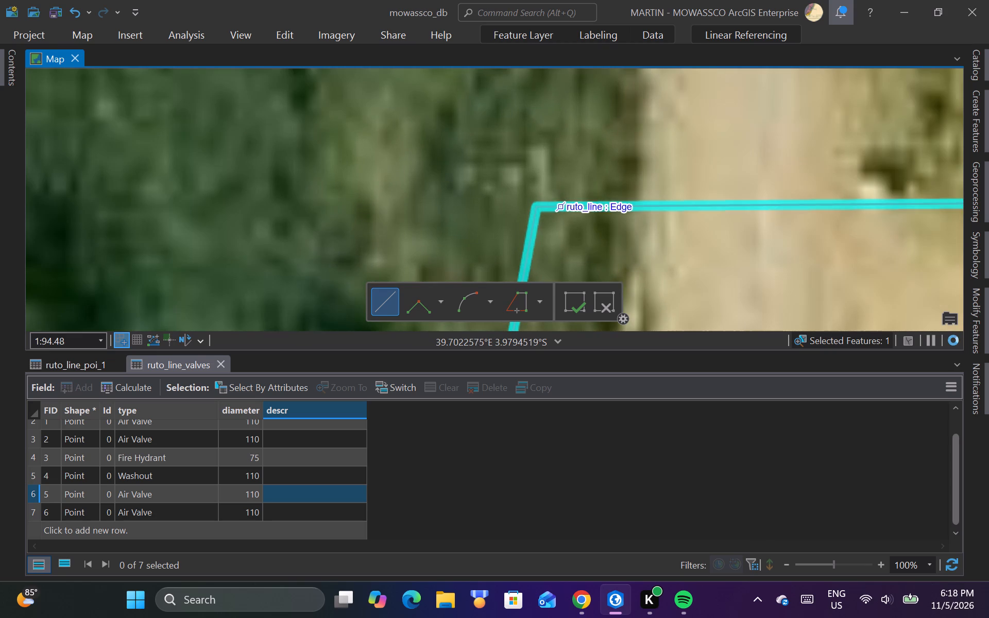
click(537, 210)
Select the red pipeline section just south of the green valve point below the split corner and check its extent.
scroll(441, 135, down, 3)
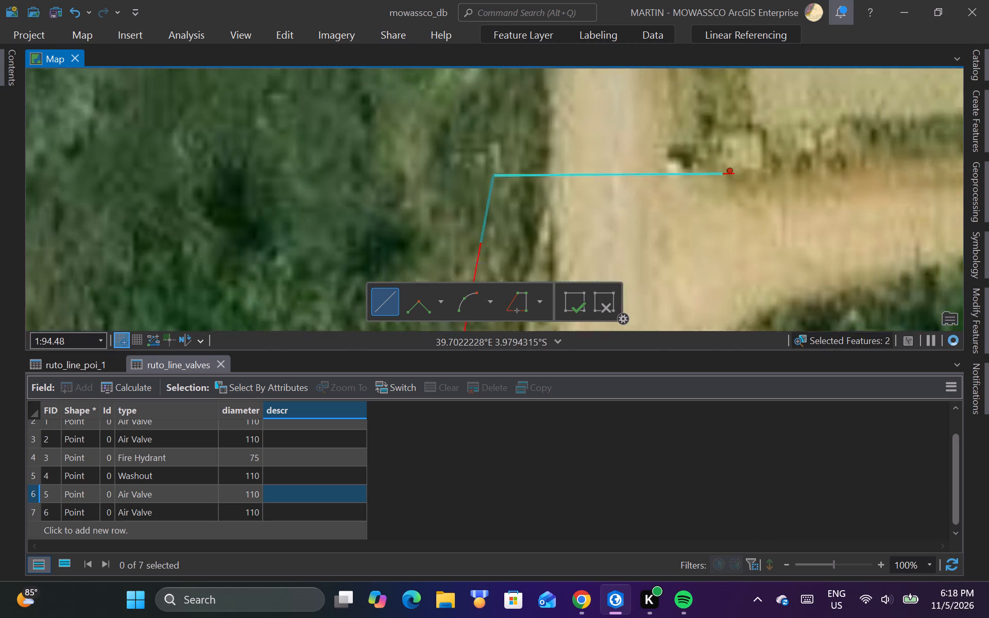
scroll(510, 176, down, 5)
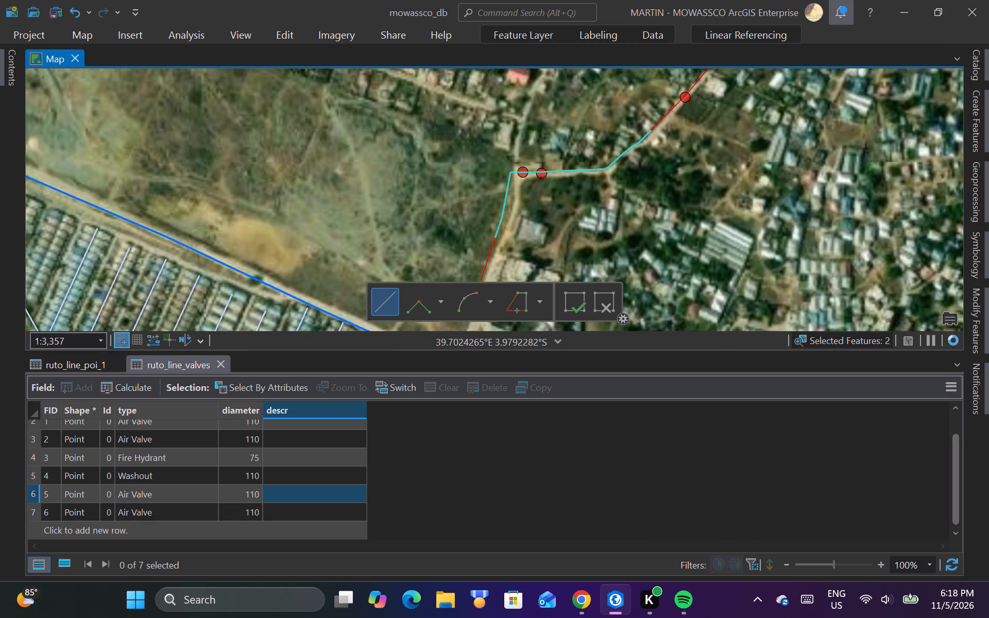
scroll(532, 146, down, 4)
scroll(508, 219, up, 2)
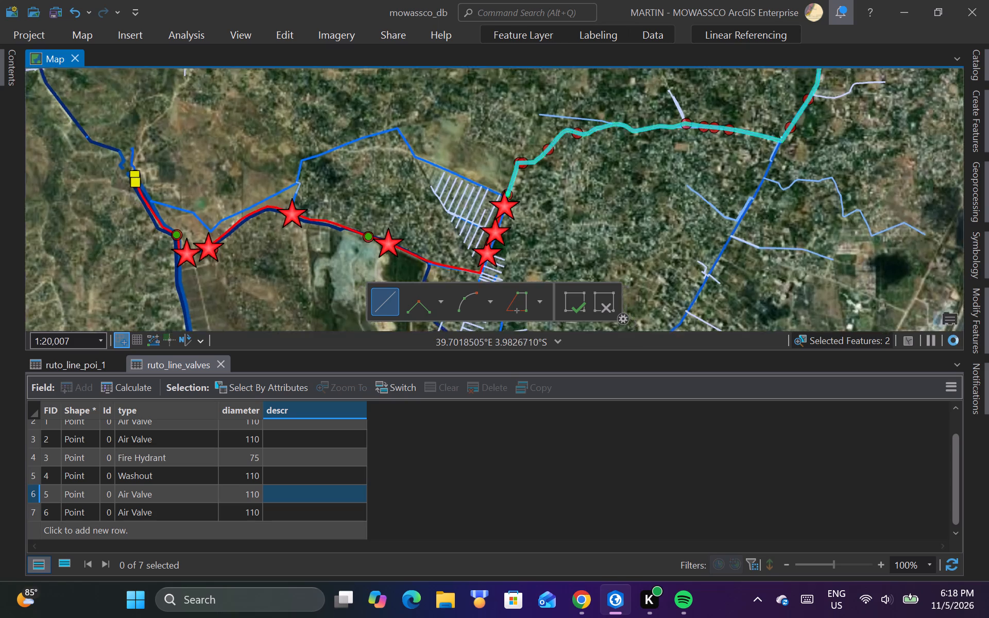
scroll(507, 215, up, 1)
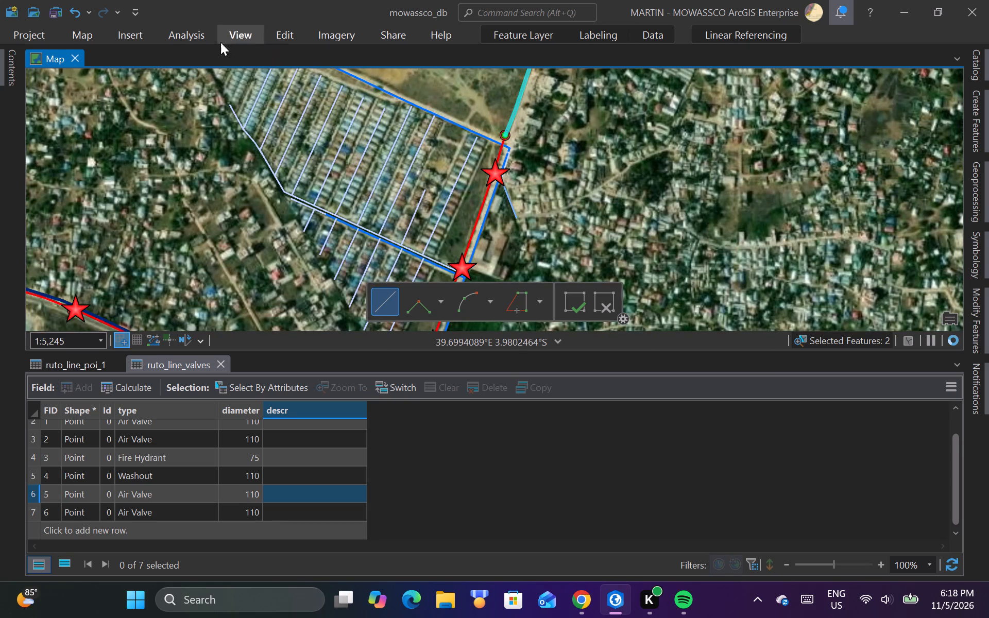
click(272, 40)
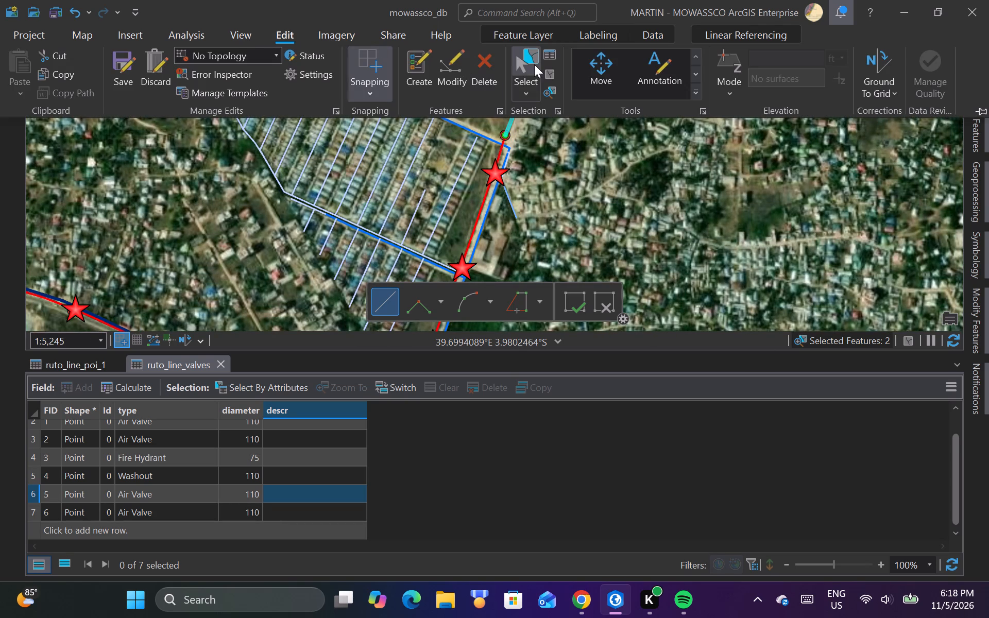
click(534, 64)
scroll(519, 115, up, 5)
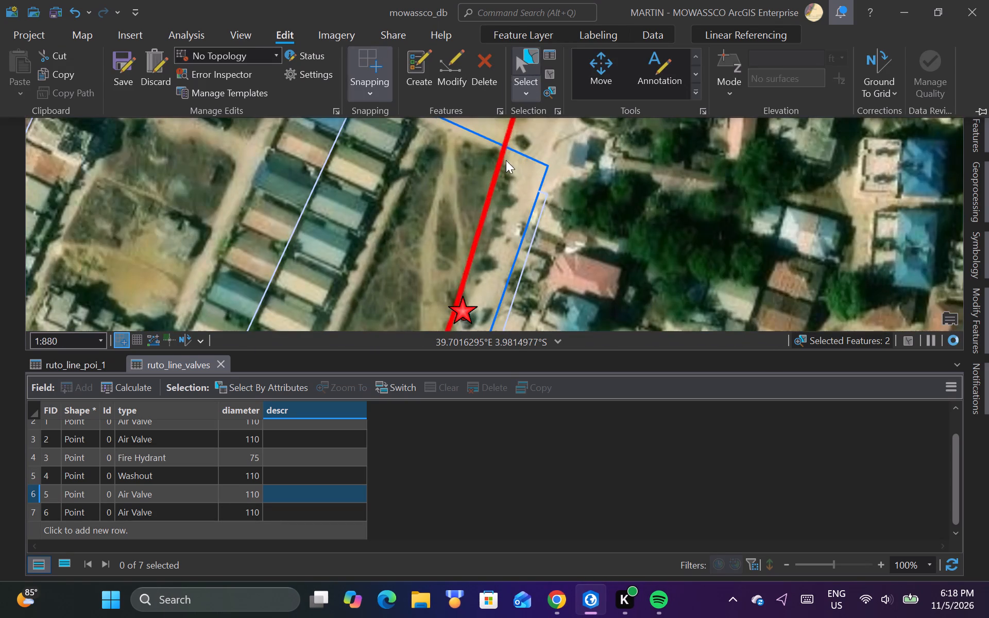
drag(494, 166, 507, 184)
drag(486, 175, 501, 194)
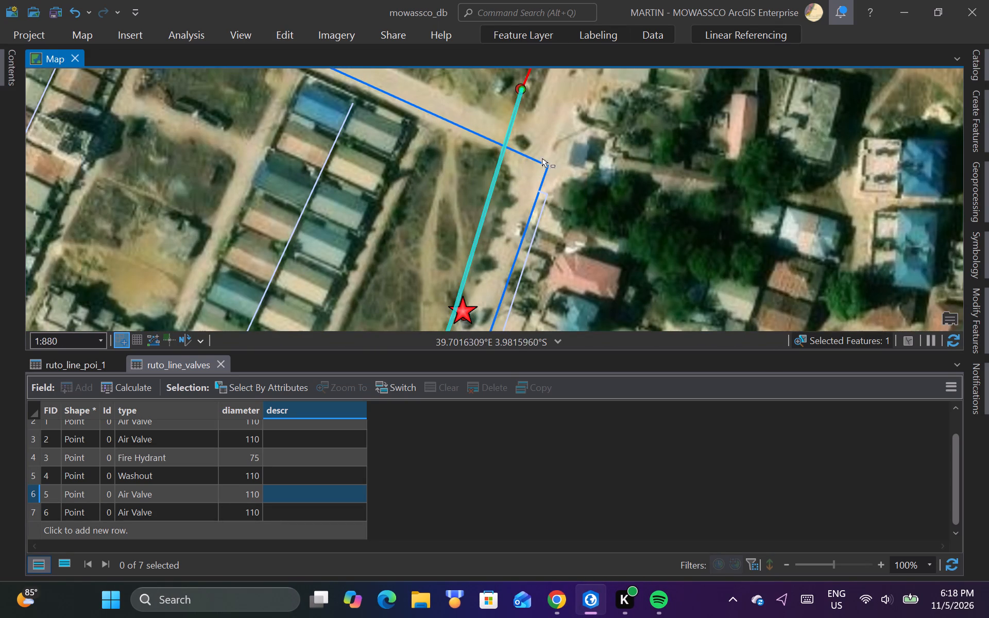
scroll(590, 114, down, 3)
scroll(550, 178, down, 1)
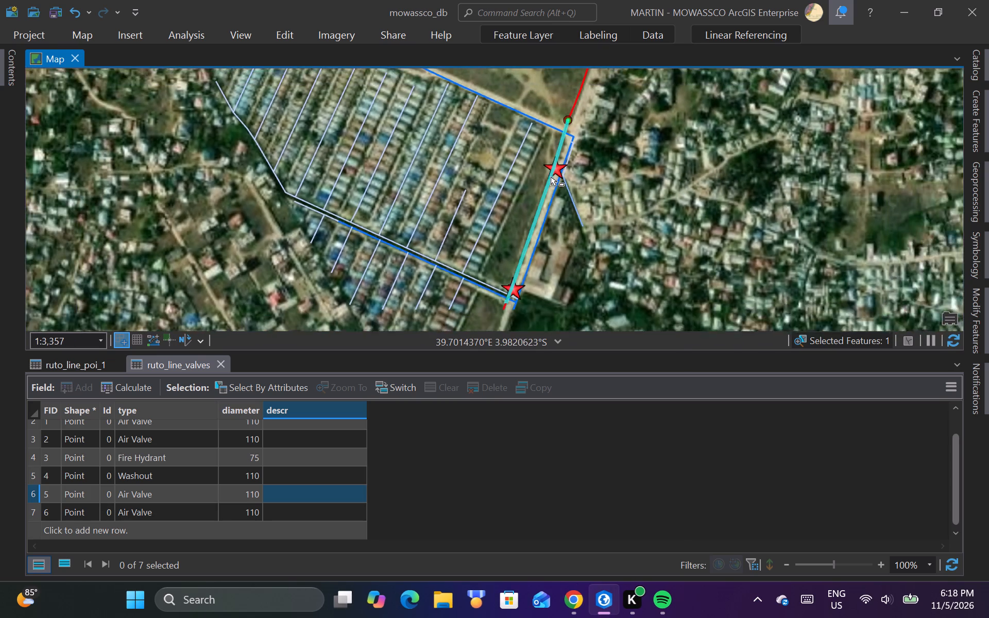
scroll(528, 208, down, 3)
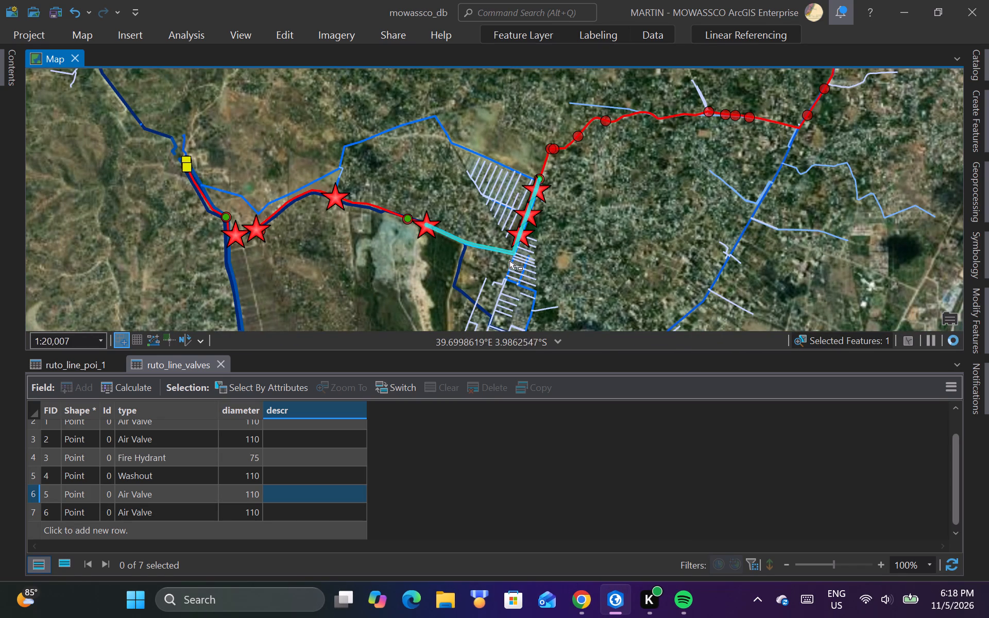
Split the selected ruto_line section at its sharp corner vertex south of the three red star points, where it turns west.
scroll(510, 259, up, 5)
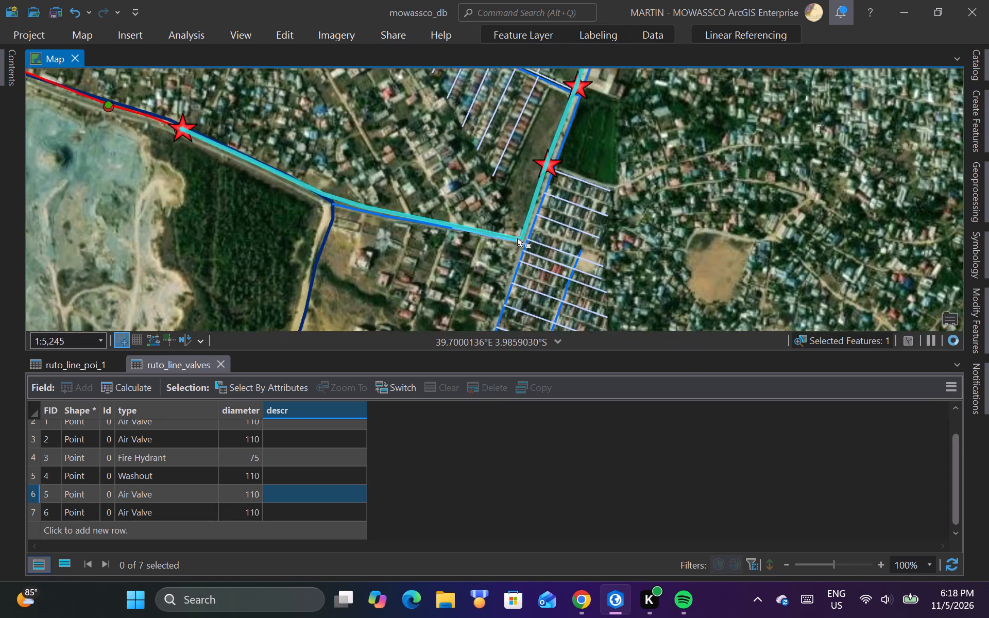
scroll(524, 247, up, 3)
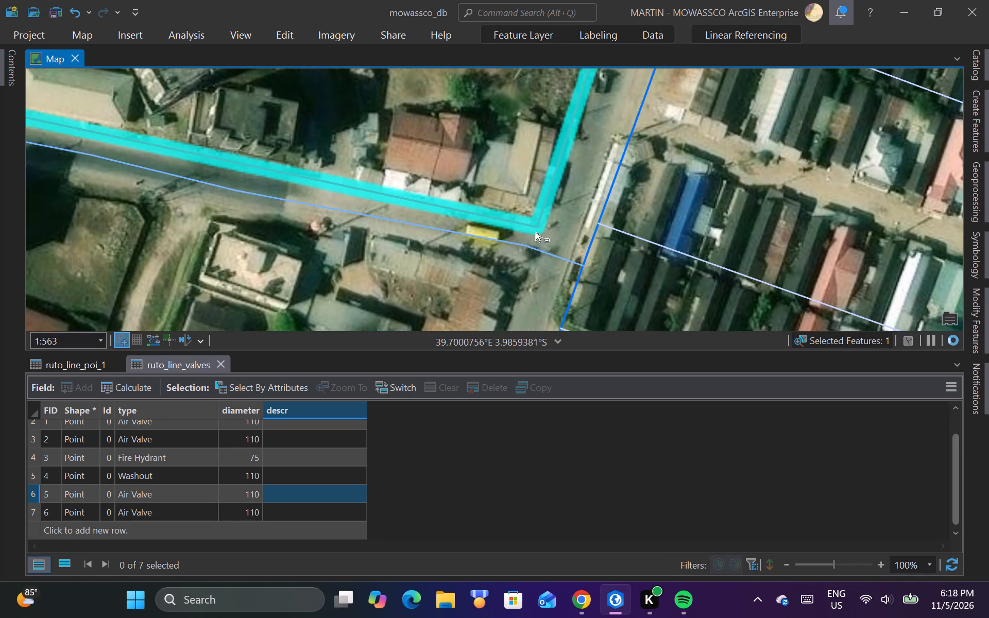
click(565, 197)
drag(540, 184, 554, 201)
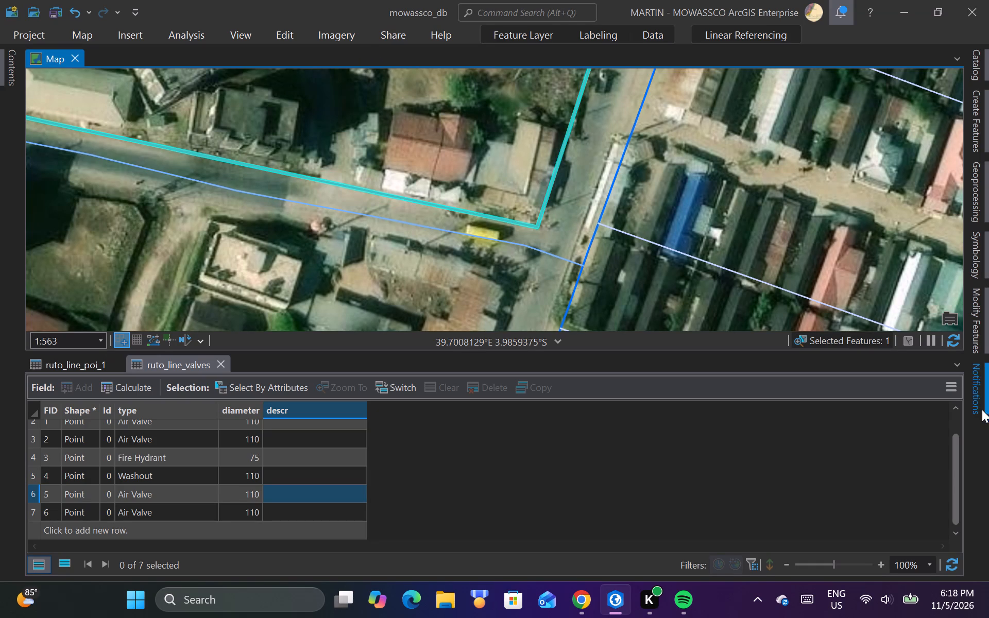
click(983, 317)
click(860, 275)
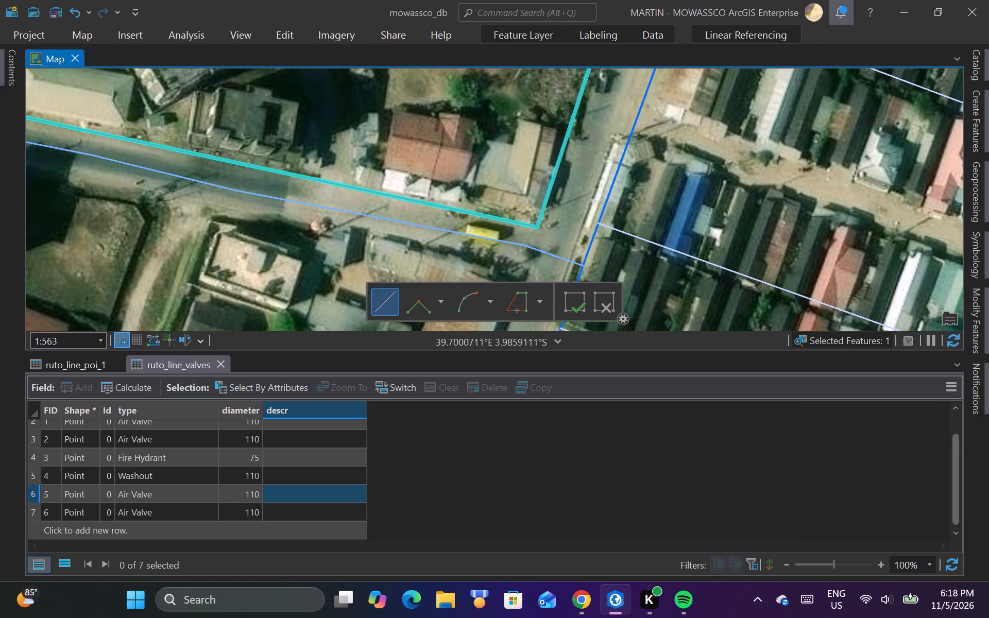
scroll(540, 229, up, 2)
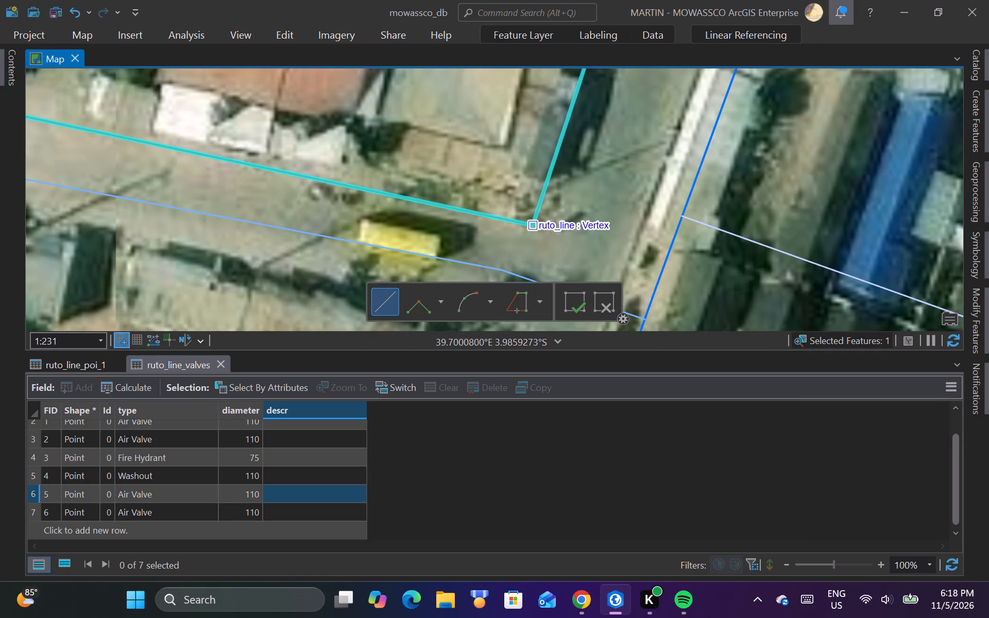
click(532, 226)
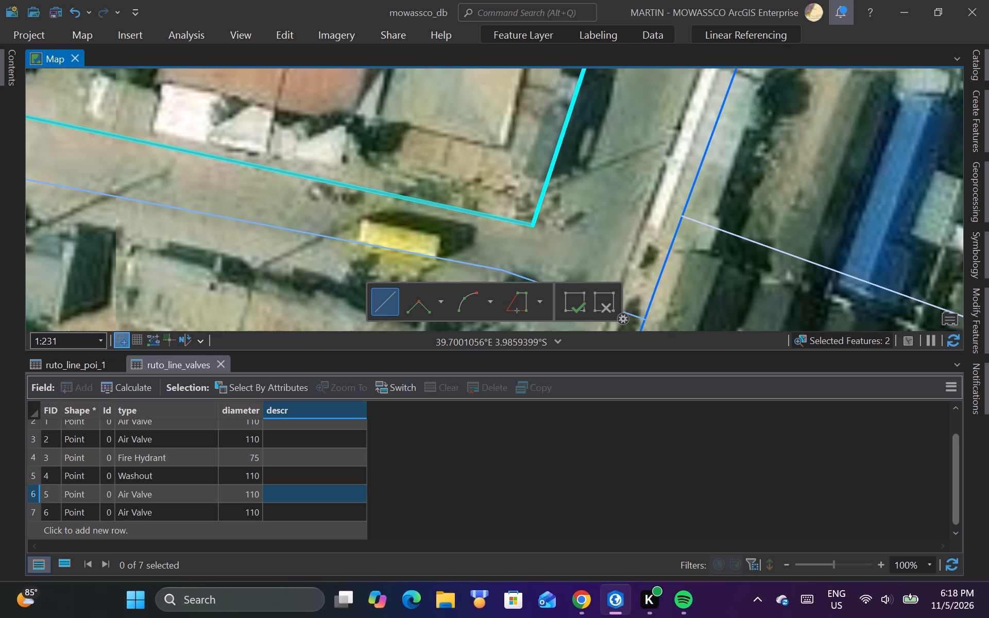
Save the pending edits.
click(301, 36)
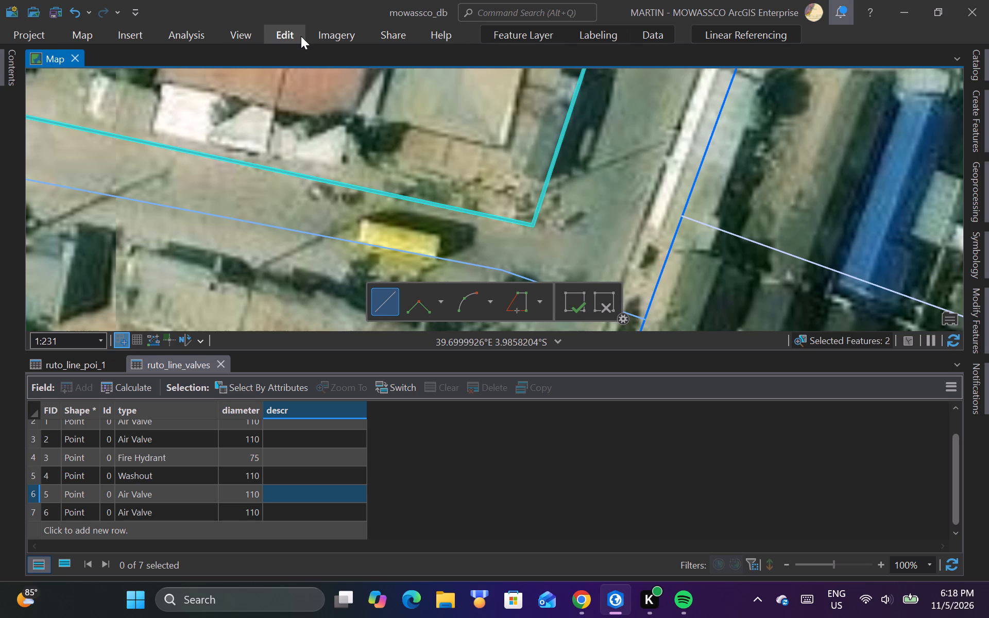
click(533, 59)
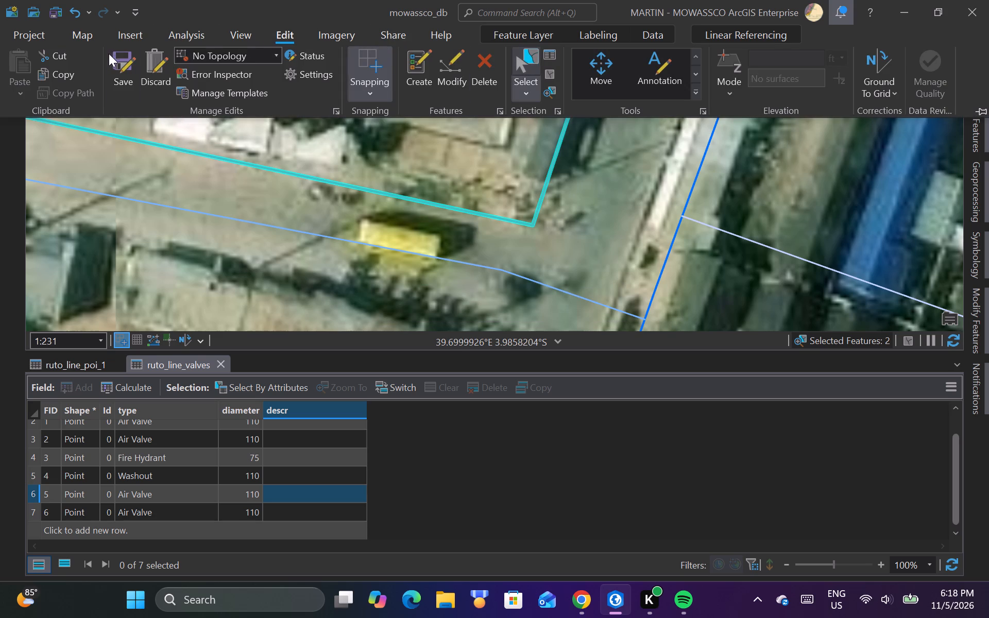
click(122, 60)
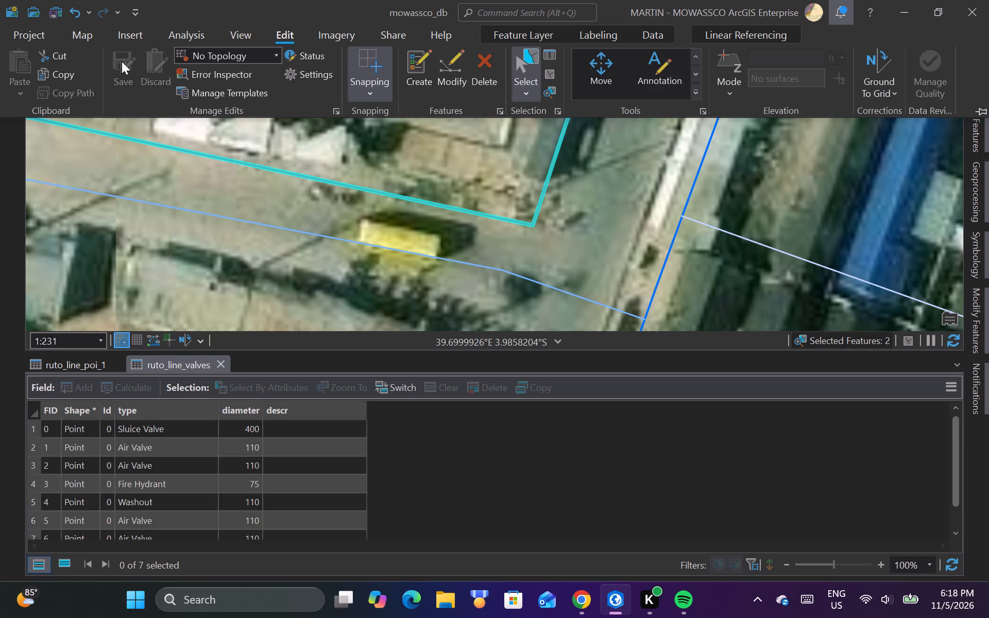
Clear the selection and select the pipeline section running north from the corner to check the split.
click(523, 61)
click(516, 154)
click(537, 158)
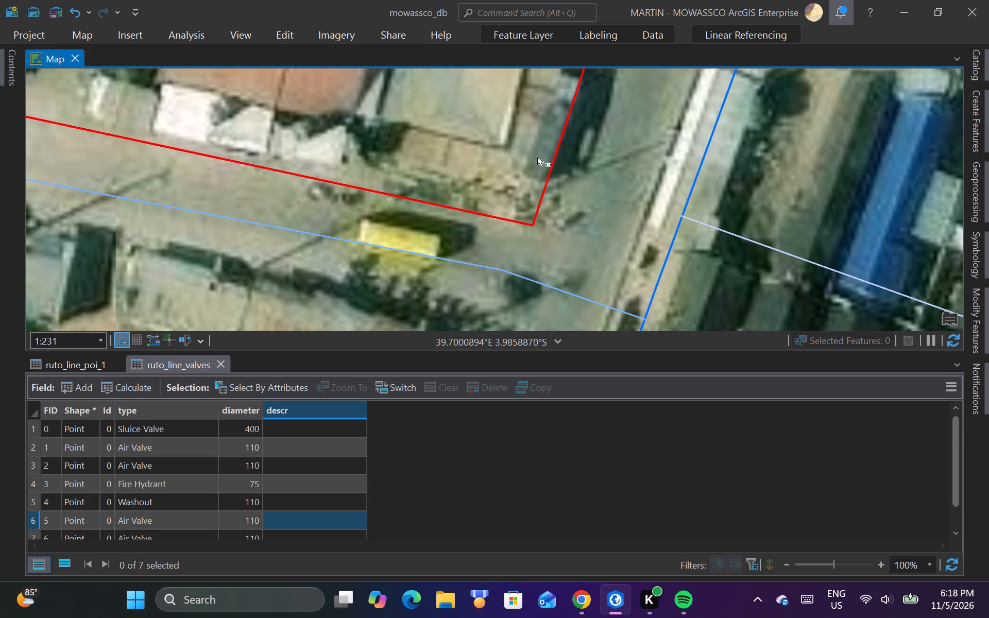
drag(536, 156, 559, 185)
scroll(589, 223, down, 4)
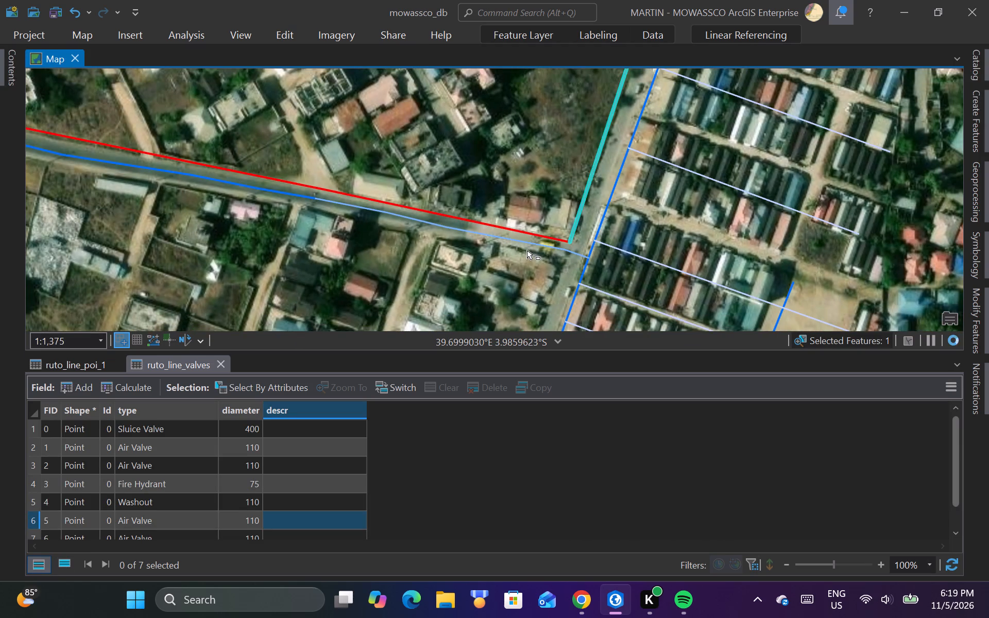
scroll(503, 224, down, 2)
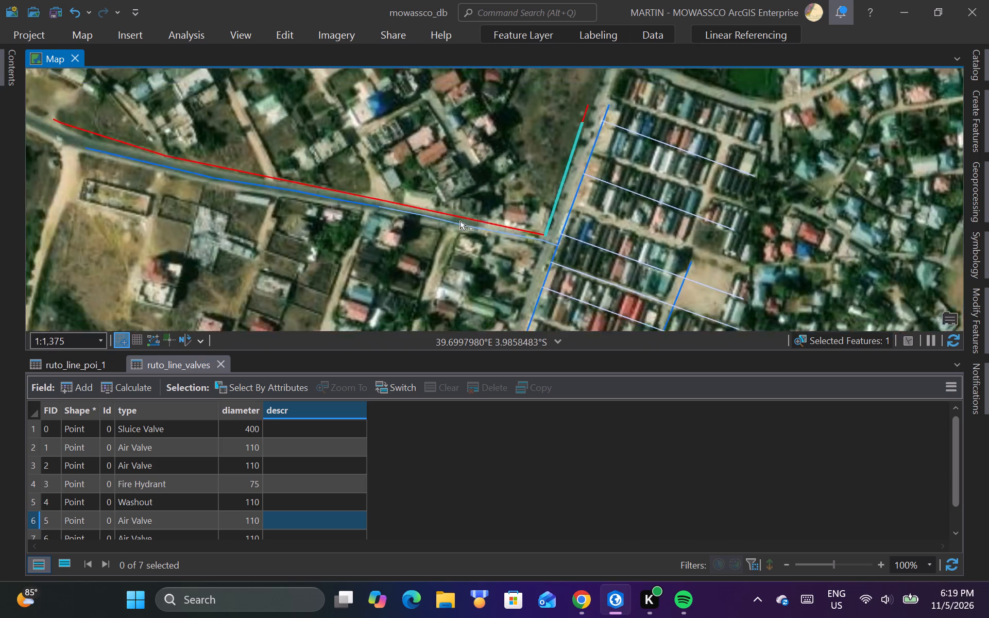
Split the ruto_line section at its sharp corner vertex just west of the westernmost red star point.
scroll(400, 239, down, 3)
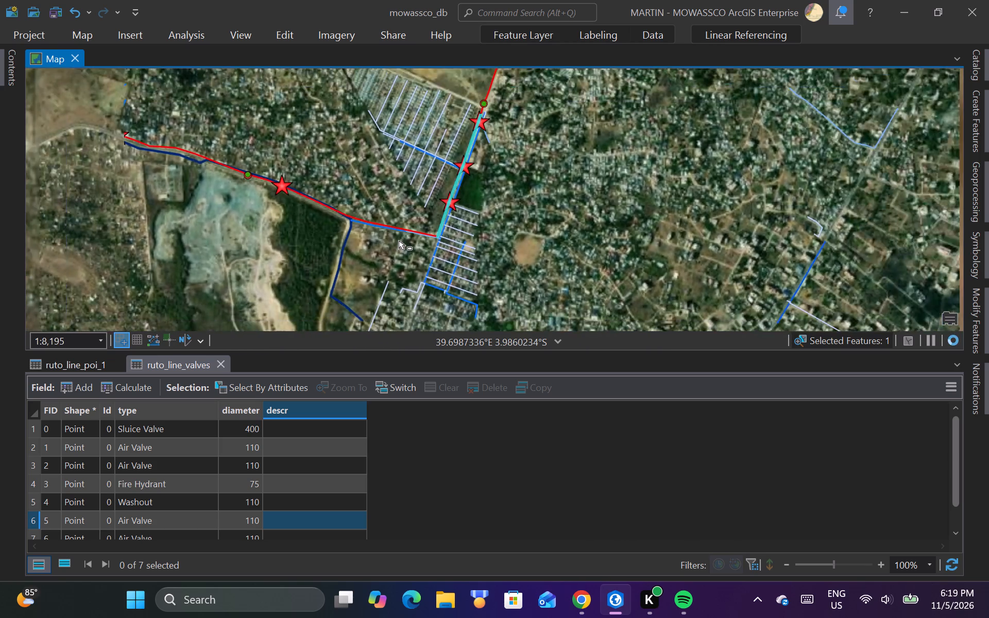
scroll(399, 241, down, 1)
scroll(142, 210, up, 5)
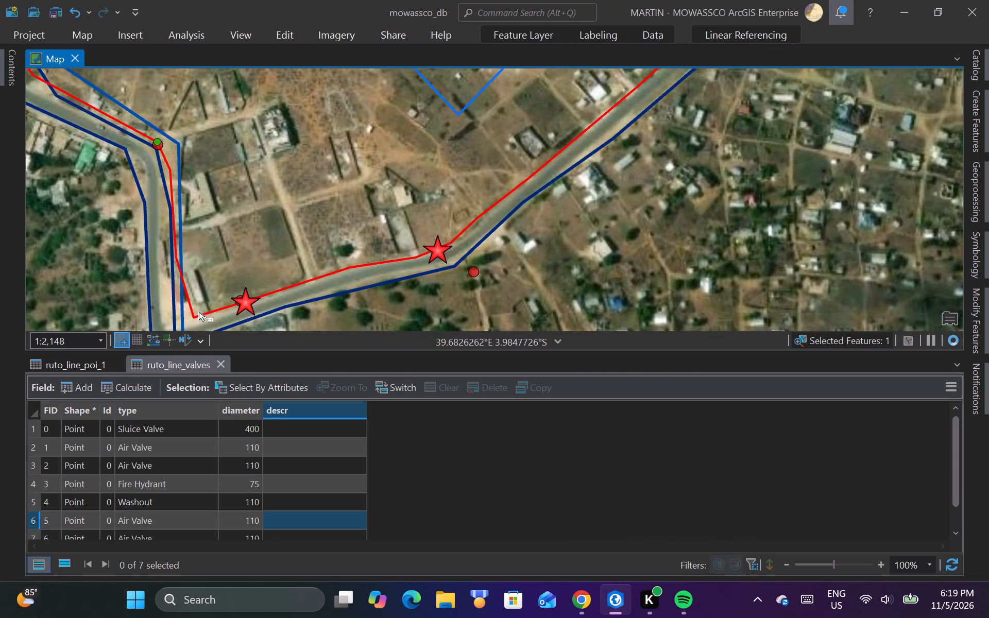
drag(209, 303, 216, 316)
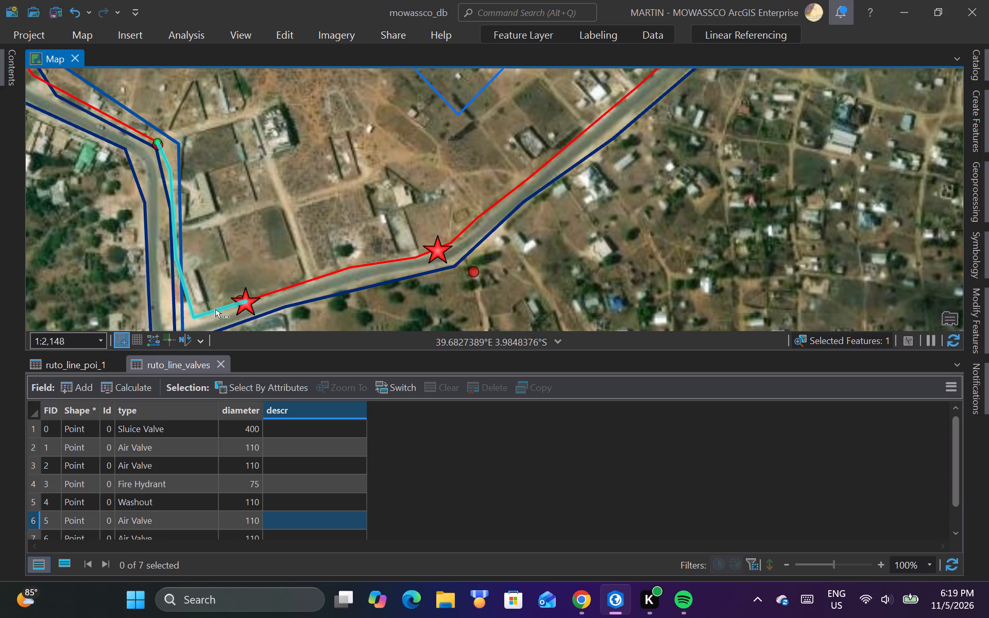
scroll(372, 123, down, 1)
scroll(246, 267, up, 2)
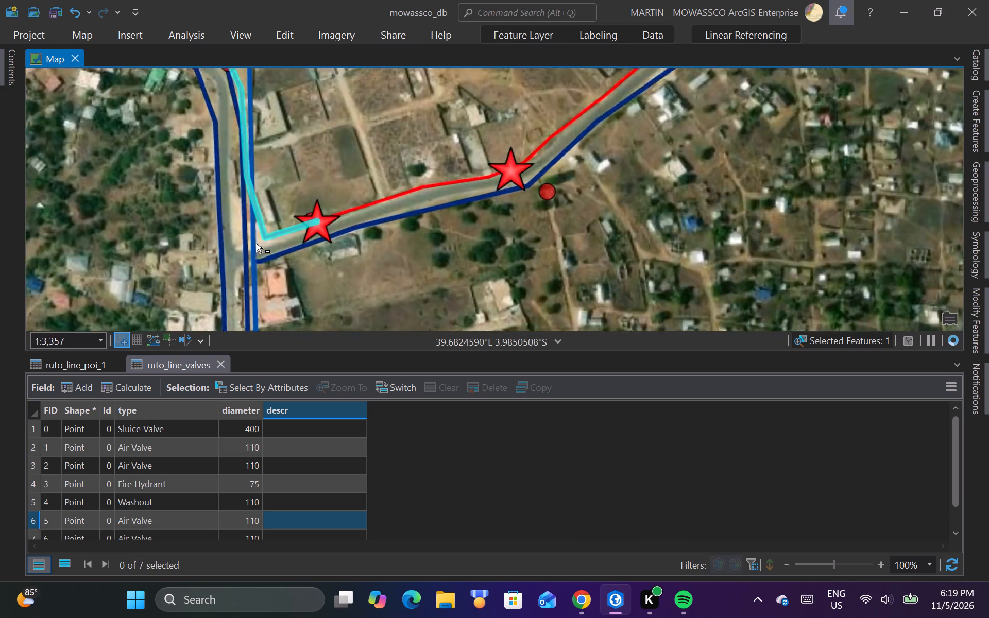
scroll(272, 226, up, 3)
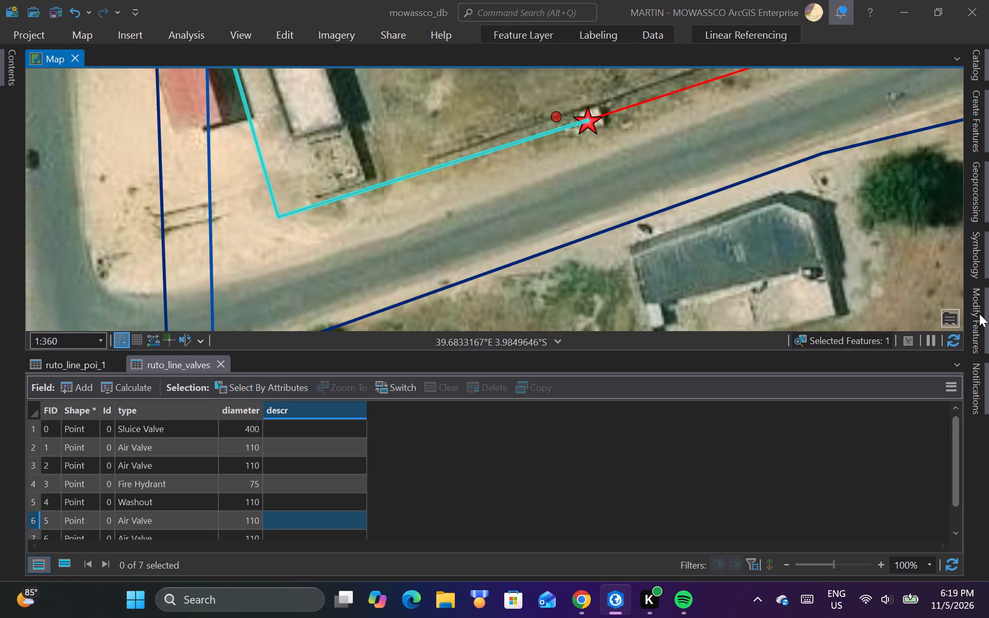
click(979, 314)
click(862, 276)
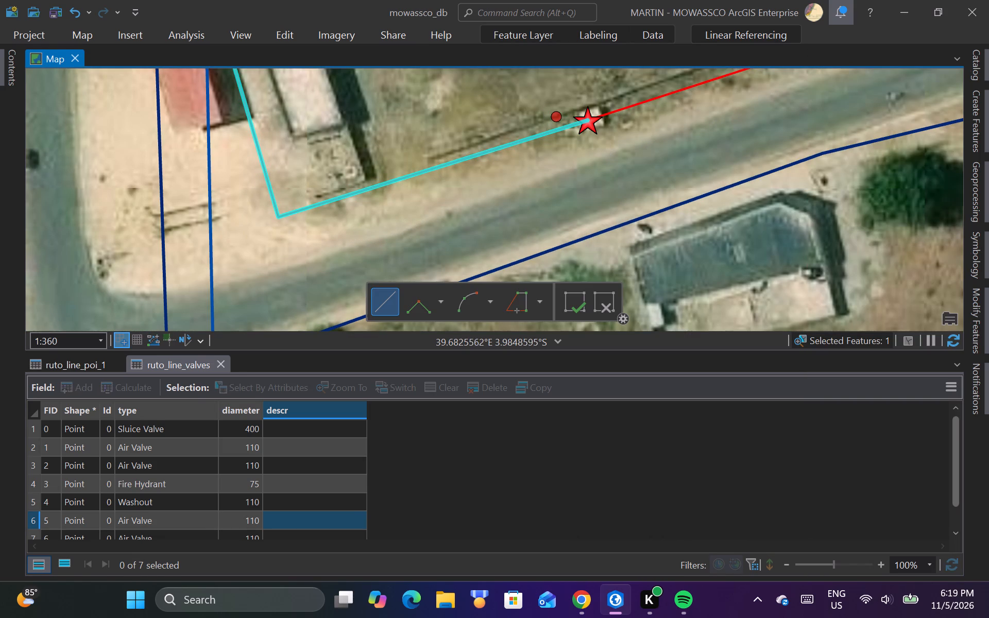
scroll(272, 211, up, 1)
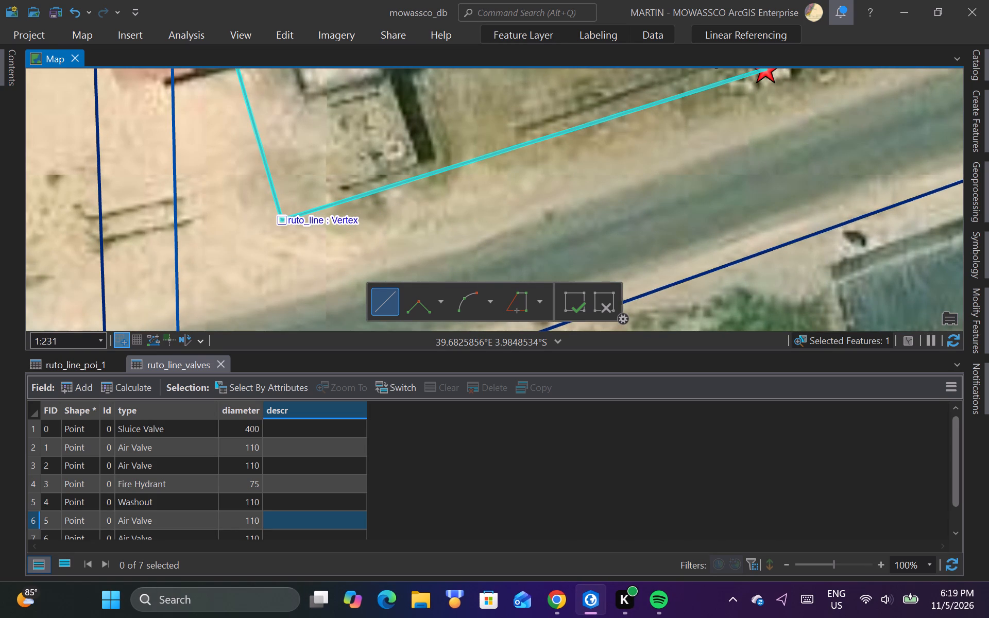
click(283, 216)
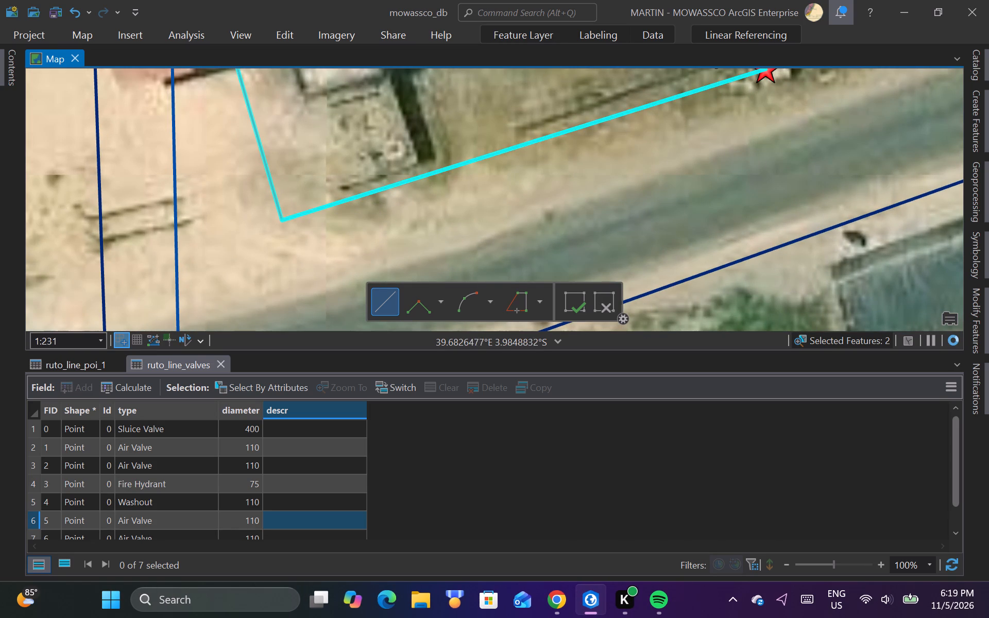
Select the pipeline sections on either side of the corner by the westernmost star in turn to check the split.
click(278, 34)
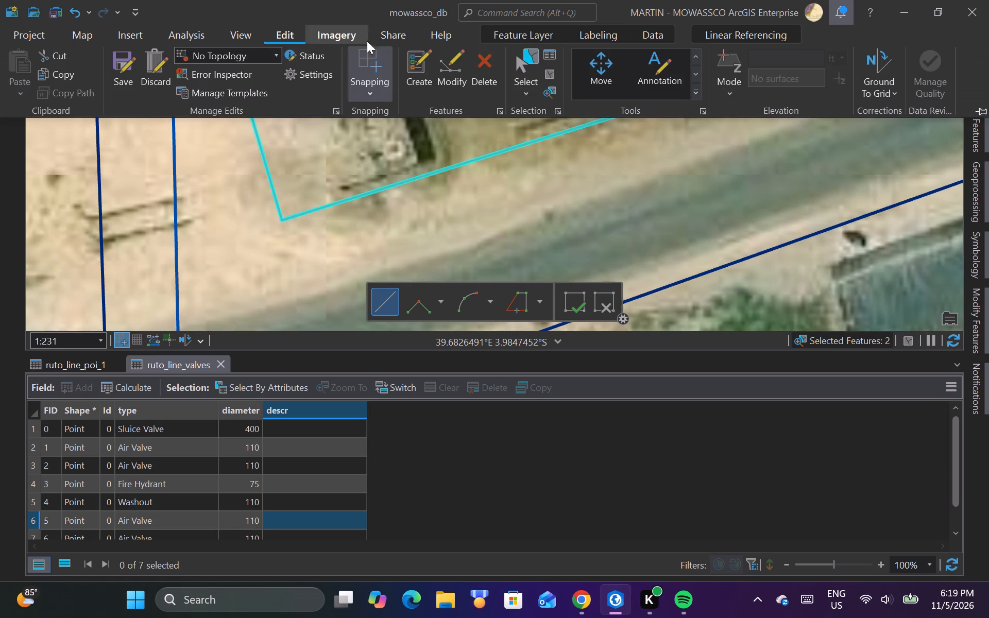
click(528, 61)
click(495, 160)
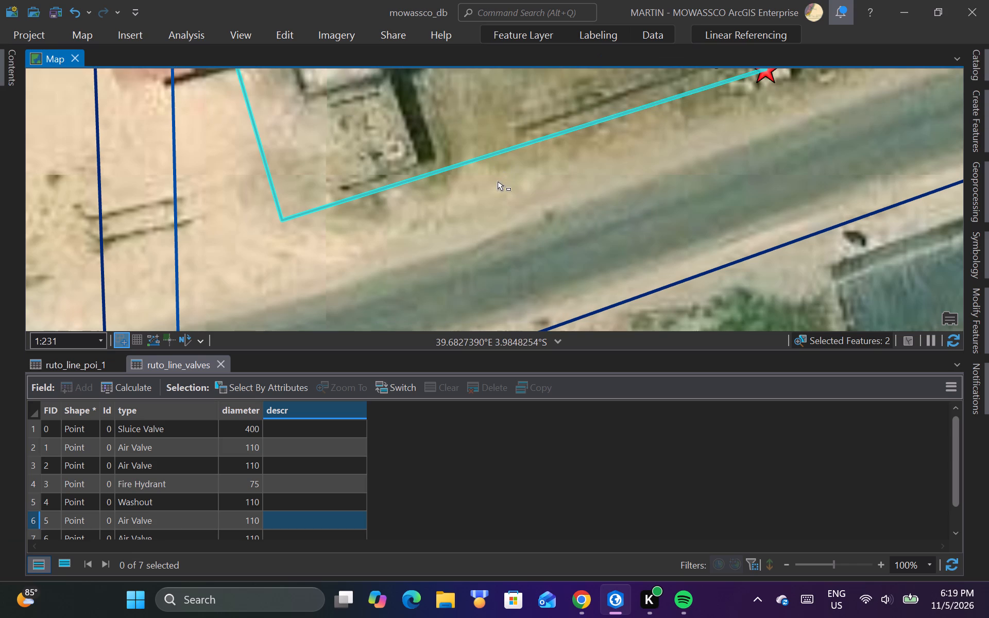
click(498, 181)
drag(415, 166, 432, 199)
scroll(464, 263, down, 2)
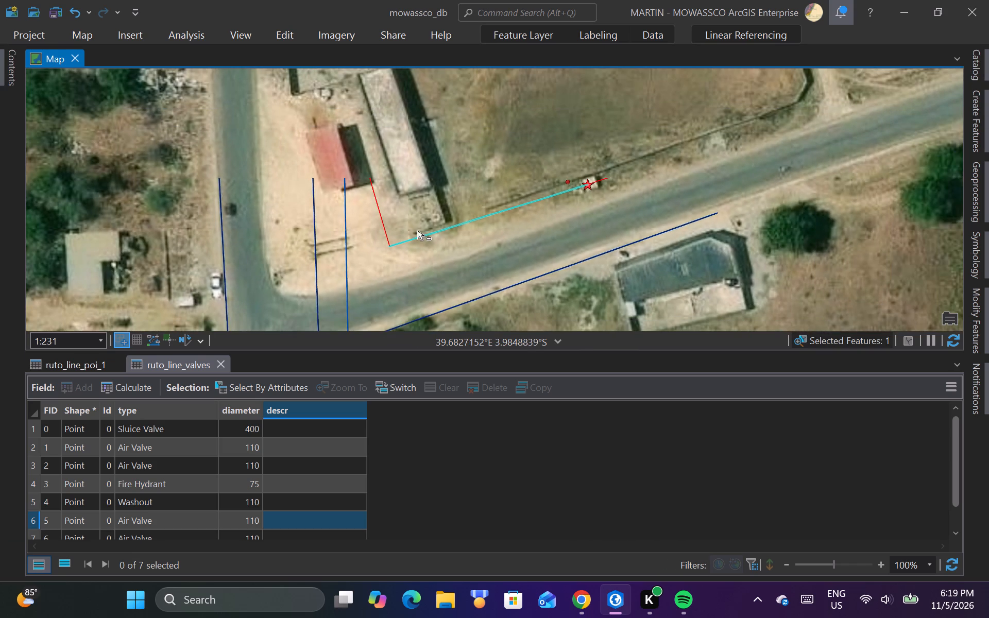
drag(364, 210, 401, 211)
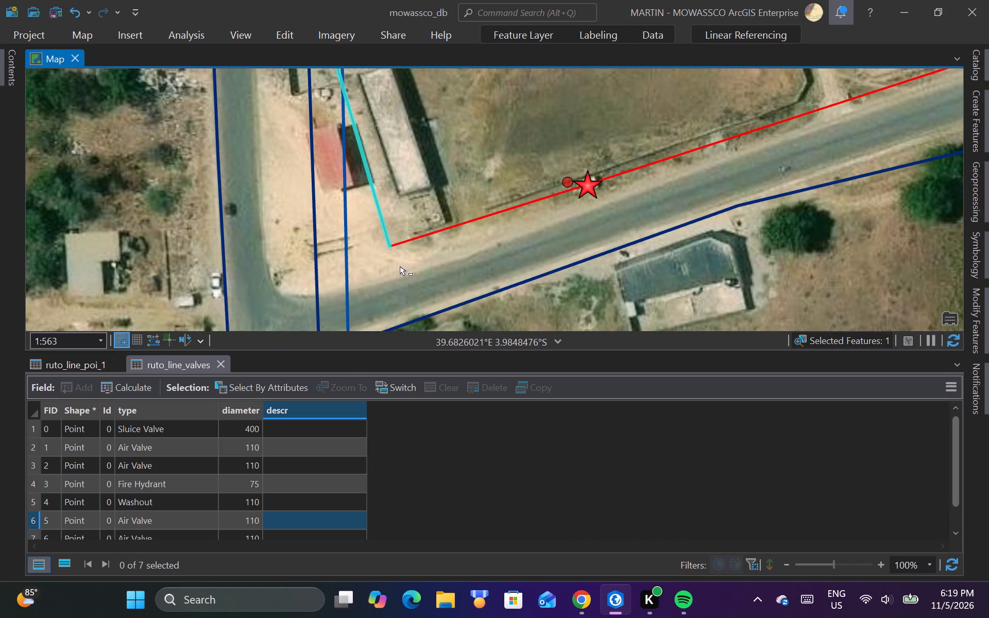
scroll(400, 268, down, 5)
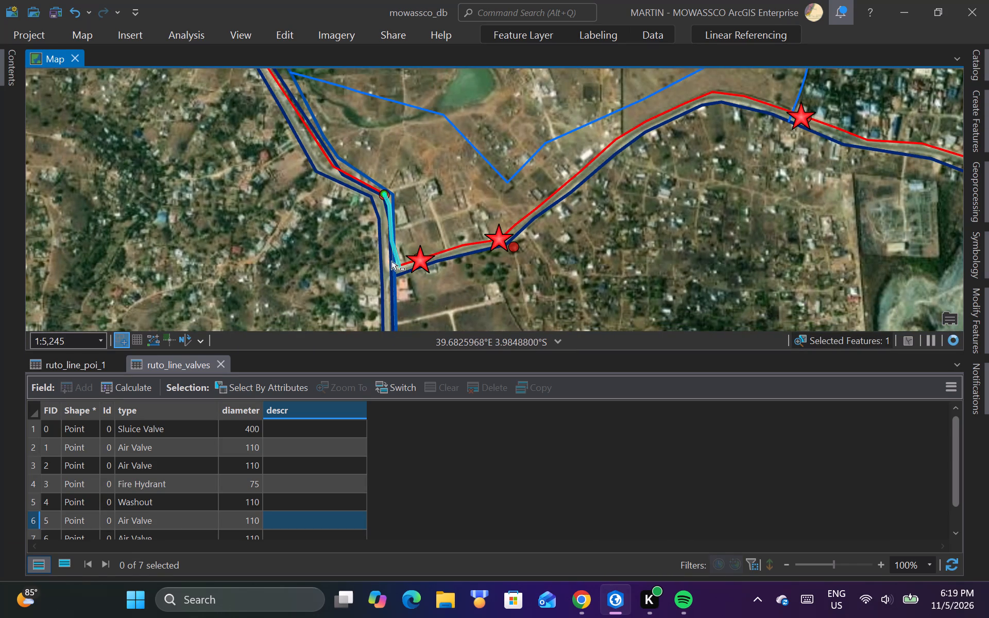
scroll(365, 208, down, 2)
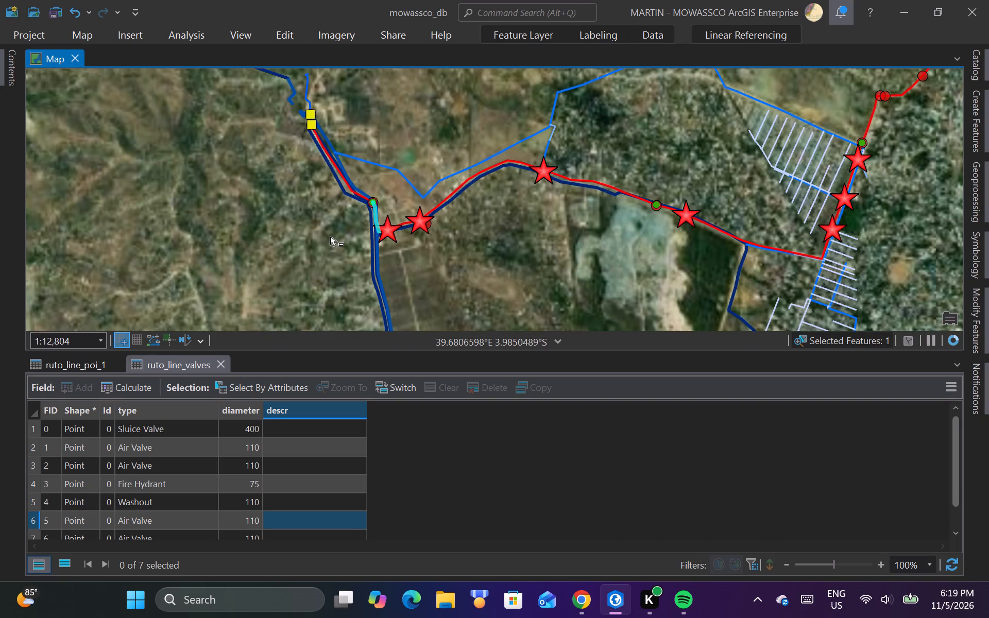
Select the short pipeline section between the two yellow square points at the line's northwest end to check the split.
scroll(306, 125, up, 4)
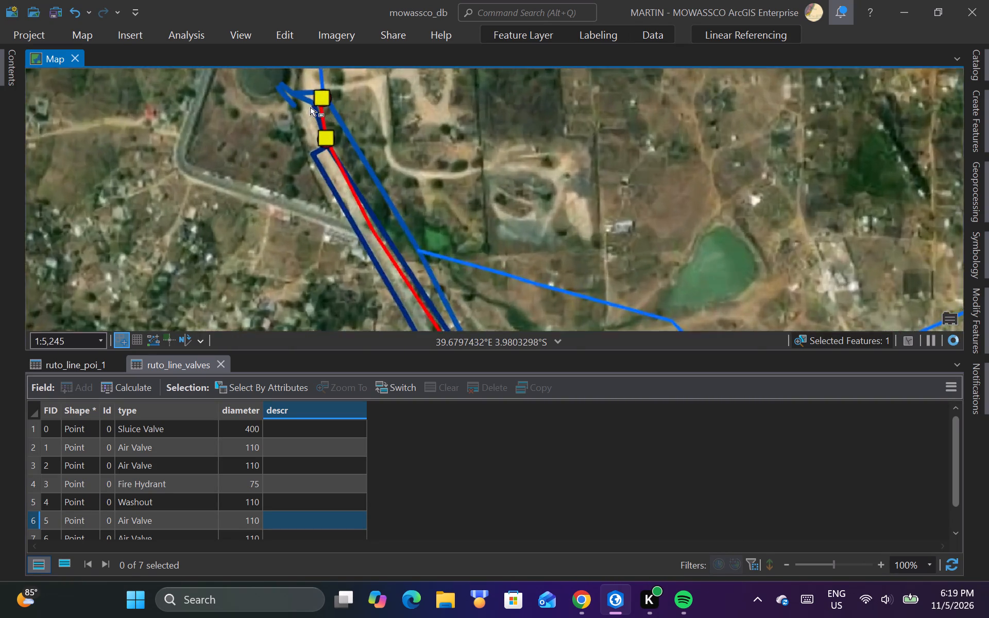
scroll(326, 127, up, 2)
scroll(337, 234, down, 2)
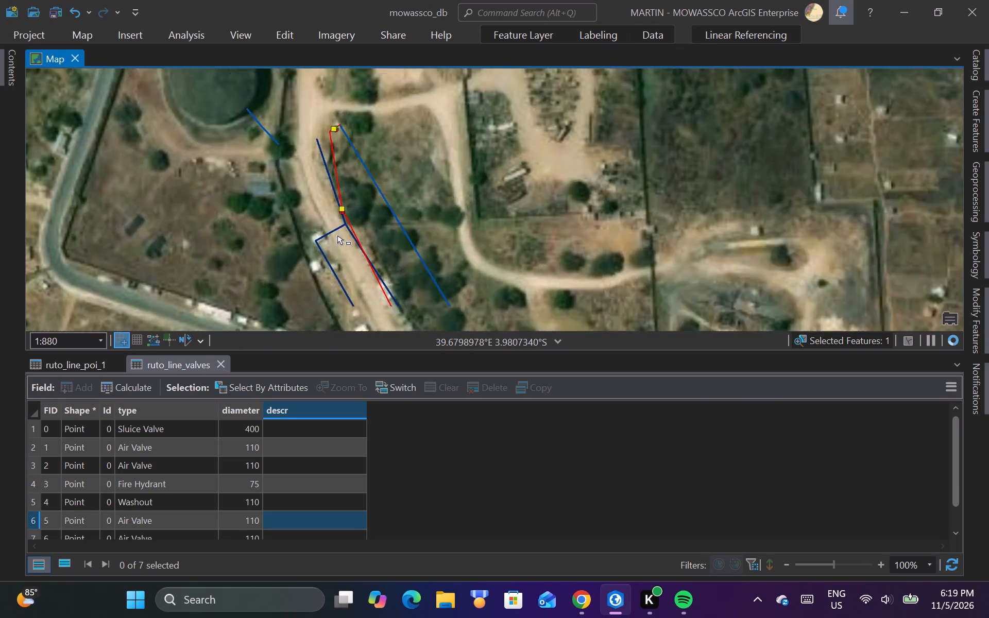
scroll(325, 150, up, 3)
scroll(344, 196, up, 1)
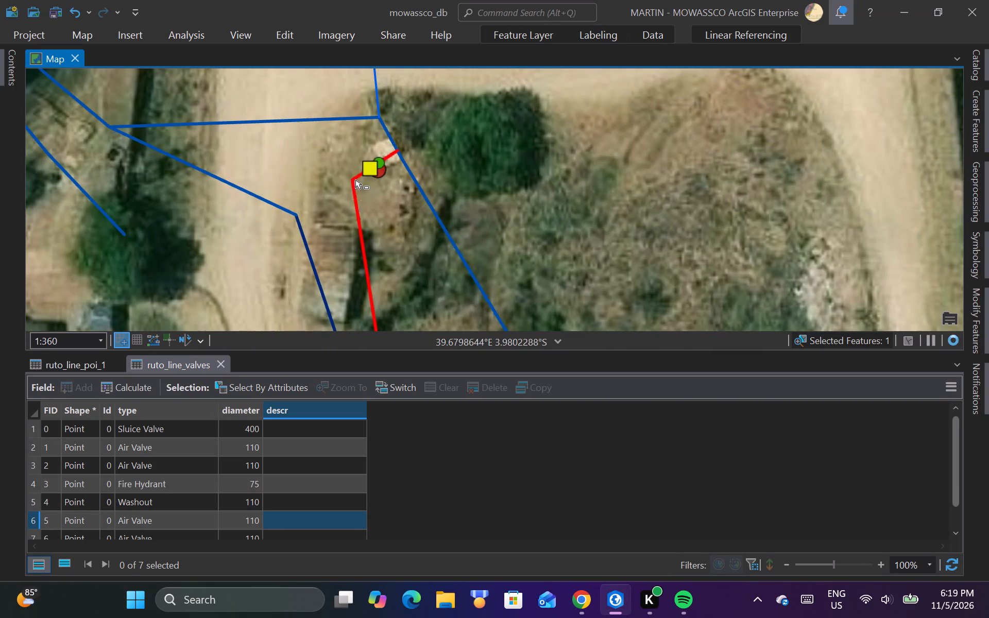
drag(347, 204, 361, 214)
Select the pipeline section running north from the sharp corner south of the three eastern red stars to check the split.
scroll(322, 201, down, 4)
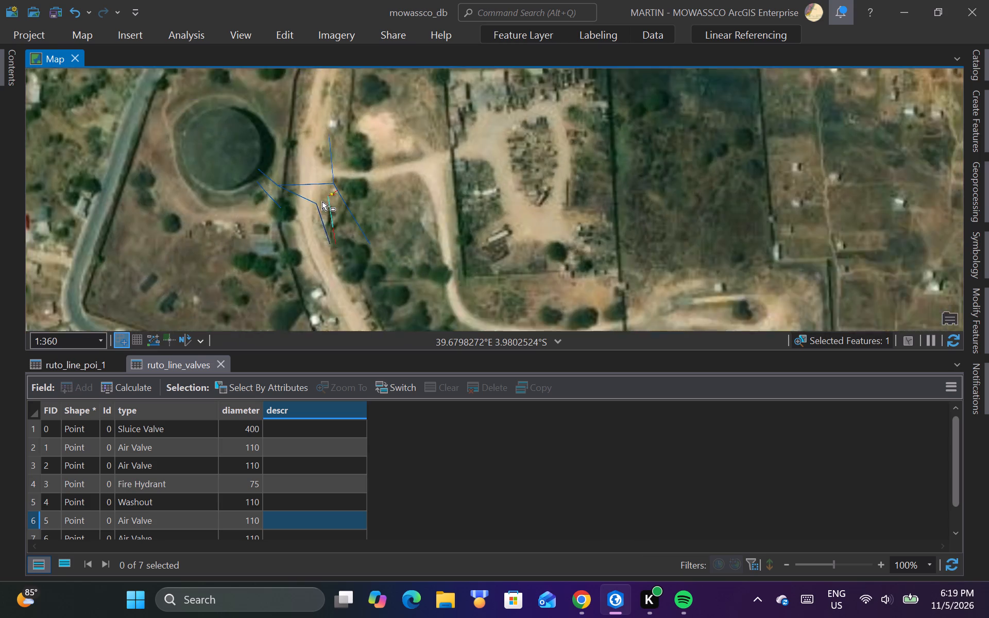
scroll(322, 201, down, 5)
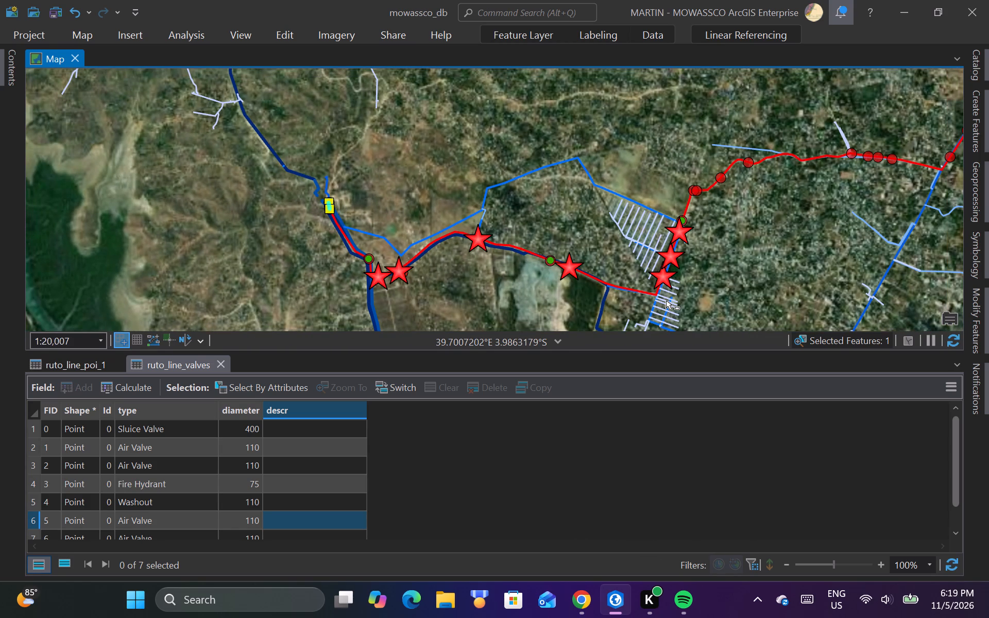
scroll(668, 298, up, 5)
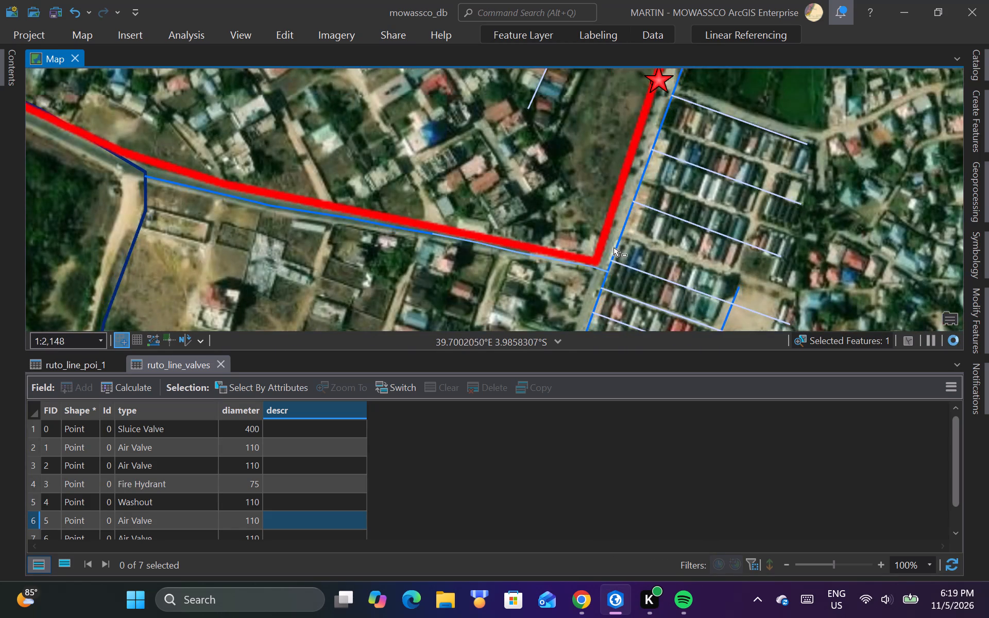
scroll(613, 247, up, 1)
drag(588, 220, 600, 237)
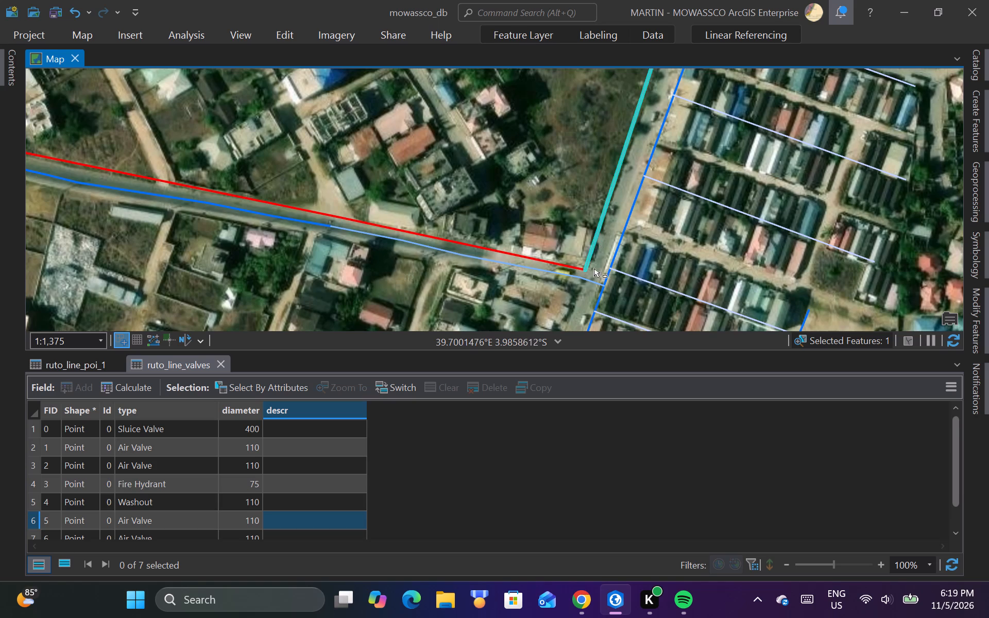
Select the pipeline section running north from the green point above the three eastern red stars to check the split.
scroll(524, 288, down, 4)
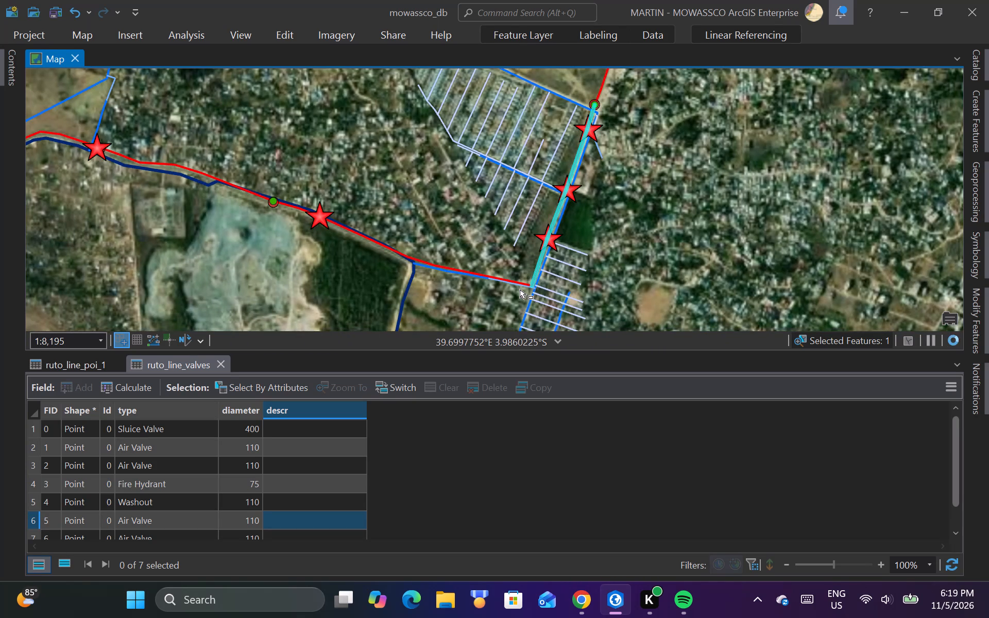
scroll(520, 289, down, 1)
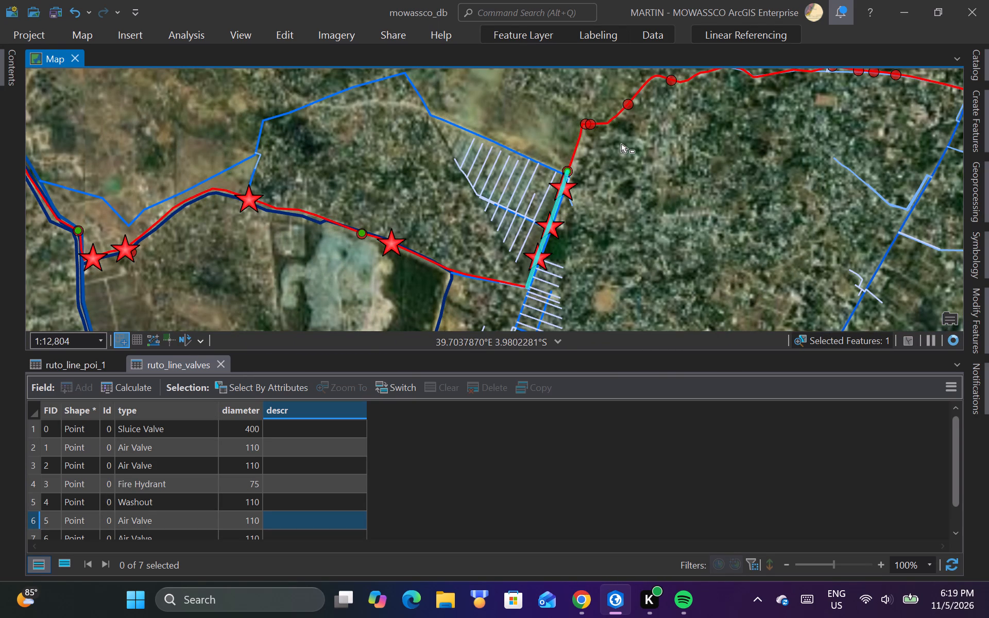
scroll(584, 149, up, 2)
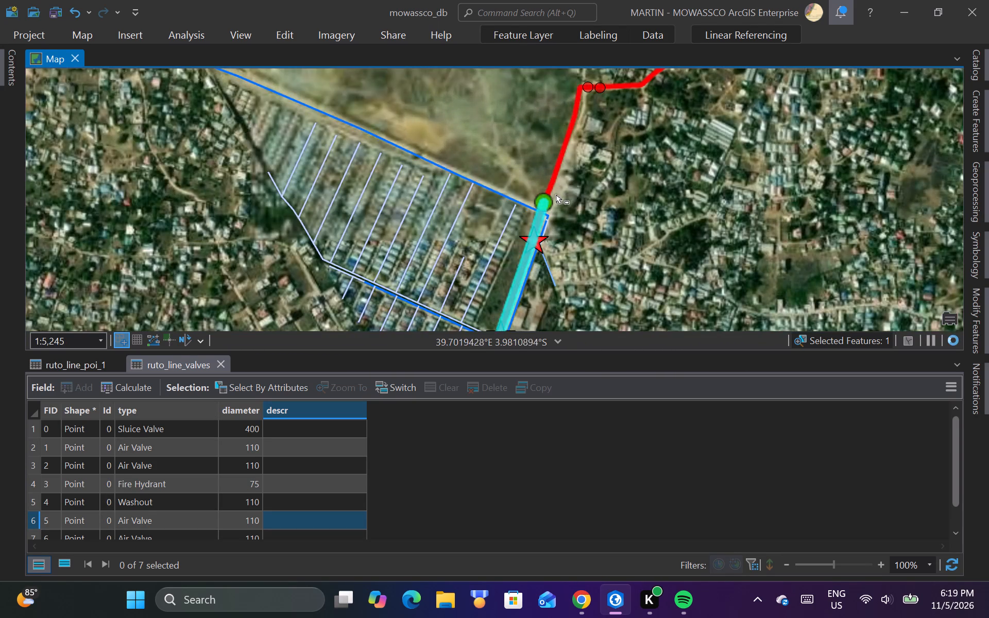
scroll(554, 197, up, 2)
drag(540, 160, 557, 191)
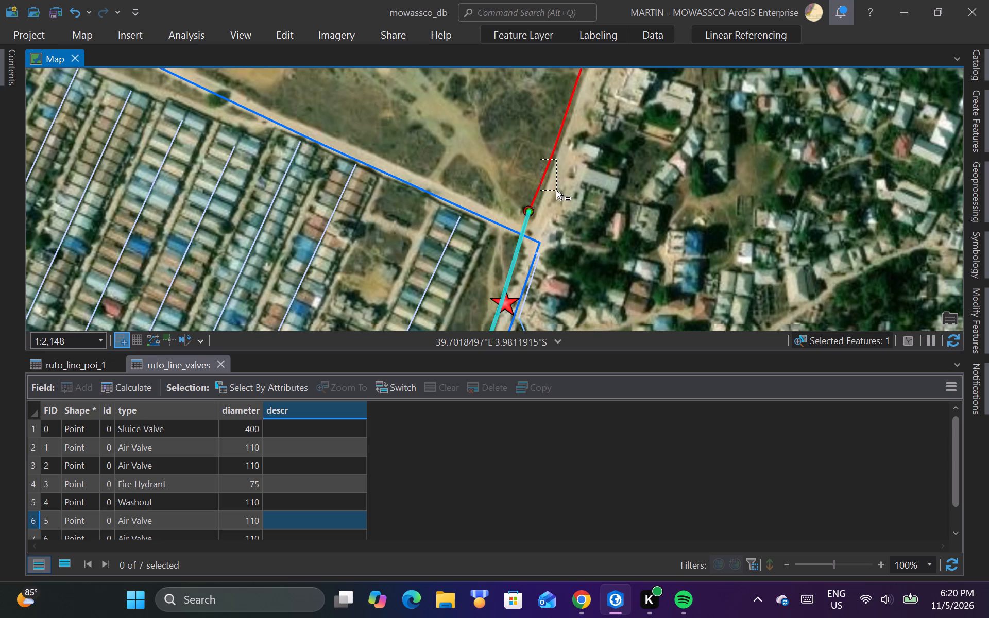
Select the pipeline section running east from the corner beside the paired red circle points to check the split.
scroll(490, 303, down, 2)
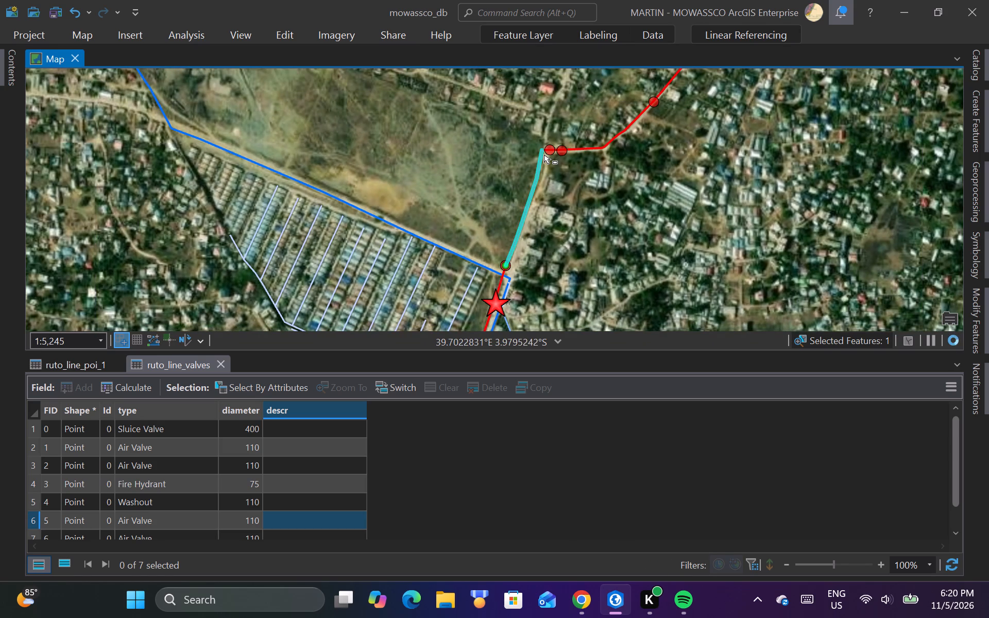
scroll(545, 152, up, 5)
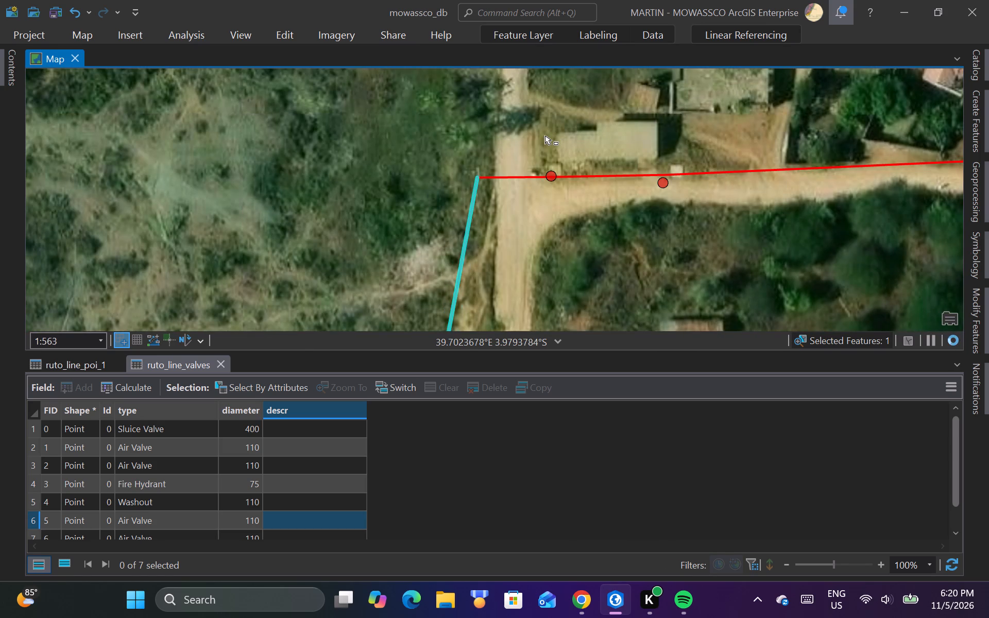
drag(517, 169, 524, 189)
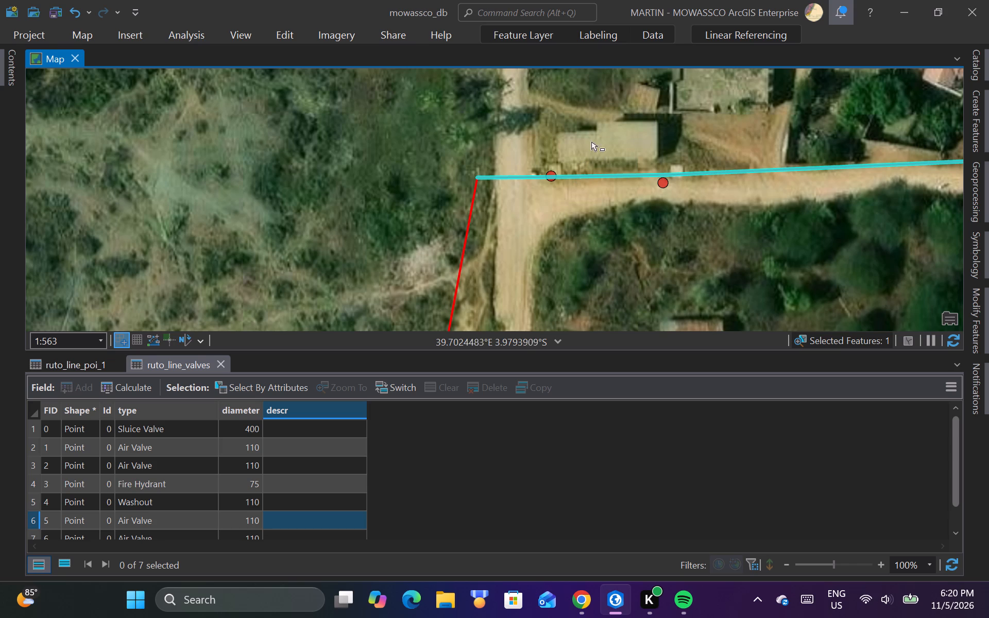
Examine the extent of the selected eastern pipeline section and the junctions and red points along it.
scroll(558, 171, up, 1)
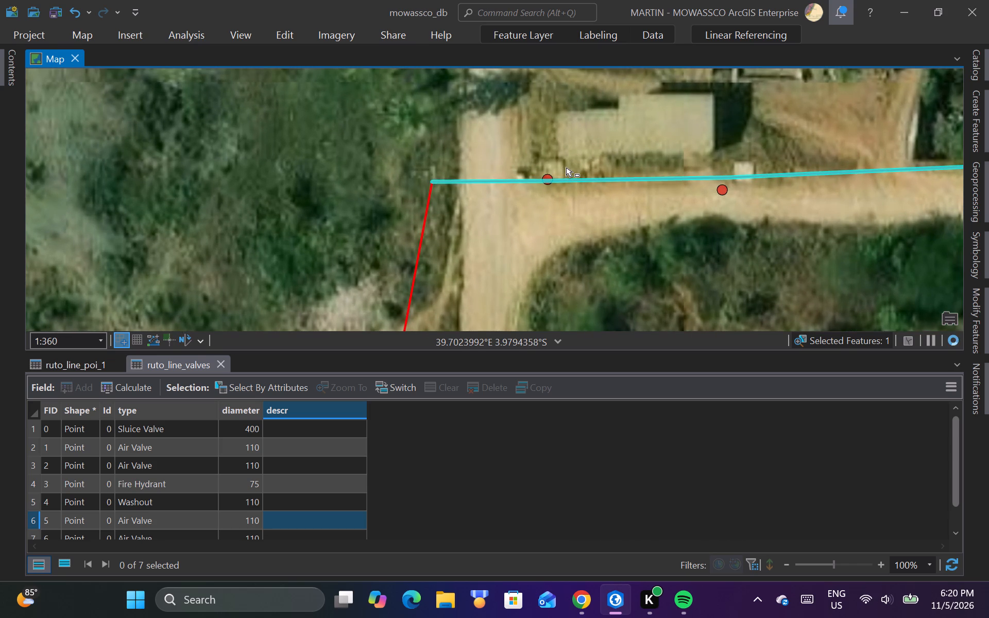
scroll(574, 195, down, 2)
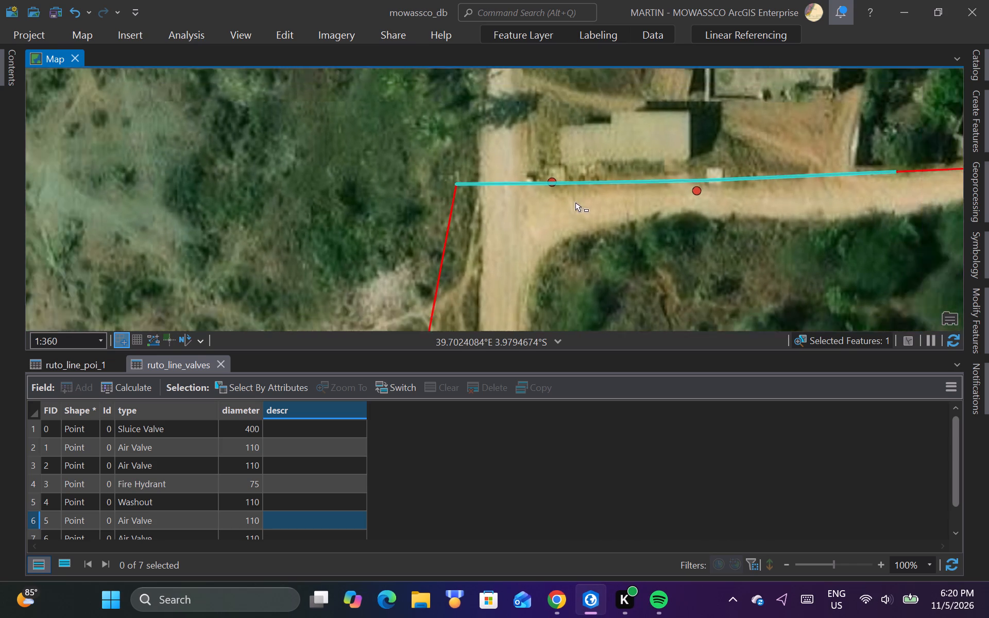
scroll(575, 202, down, 7)
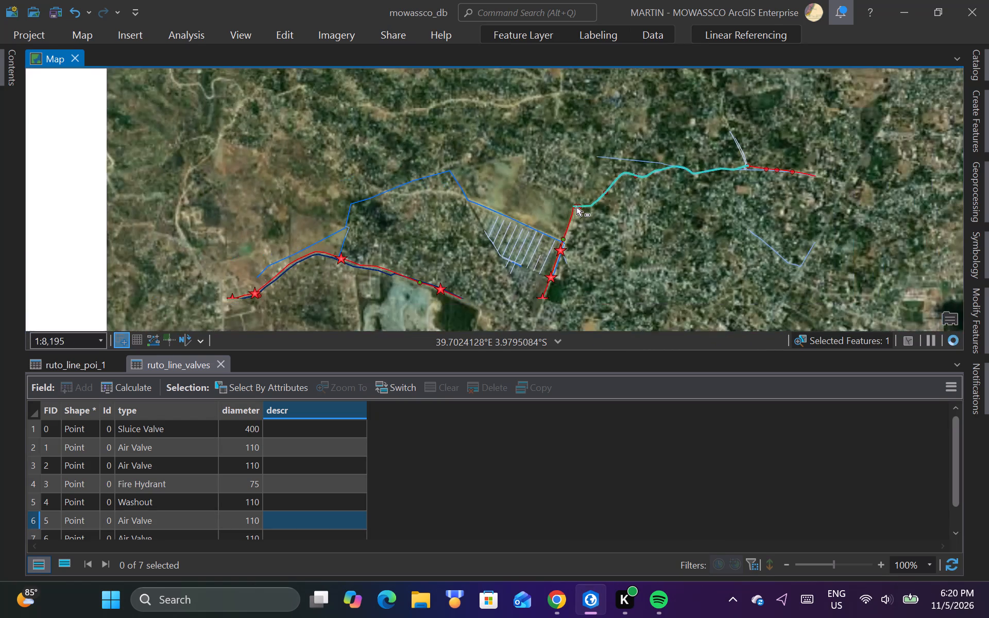
scroll(548, 206, down, 1)
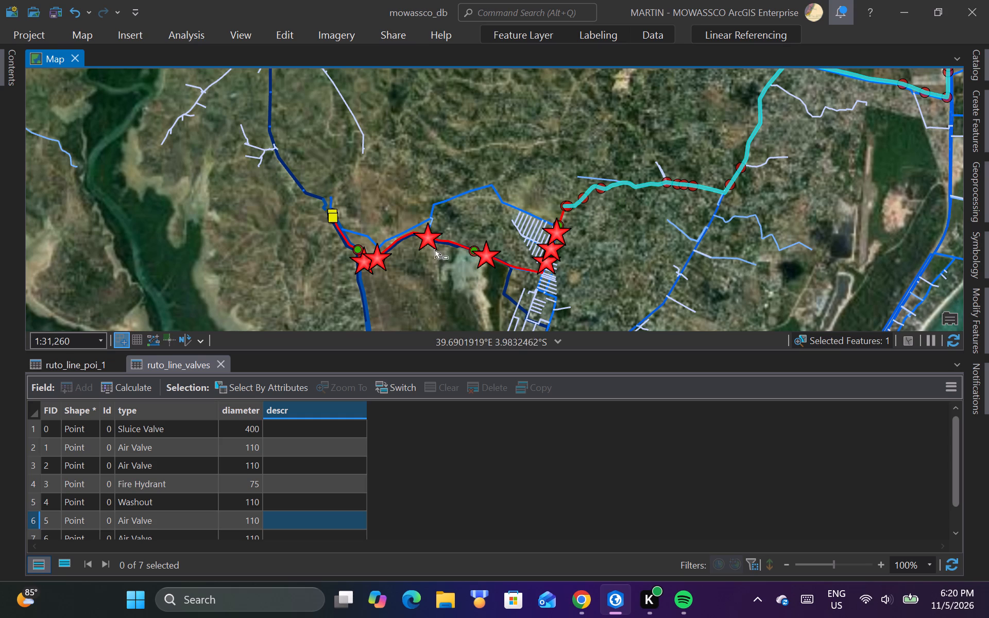
scroll(430, 254, down, 1)
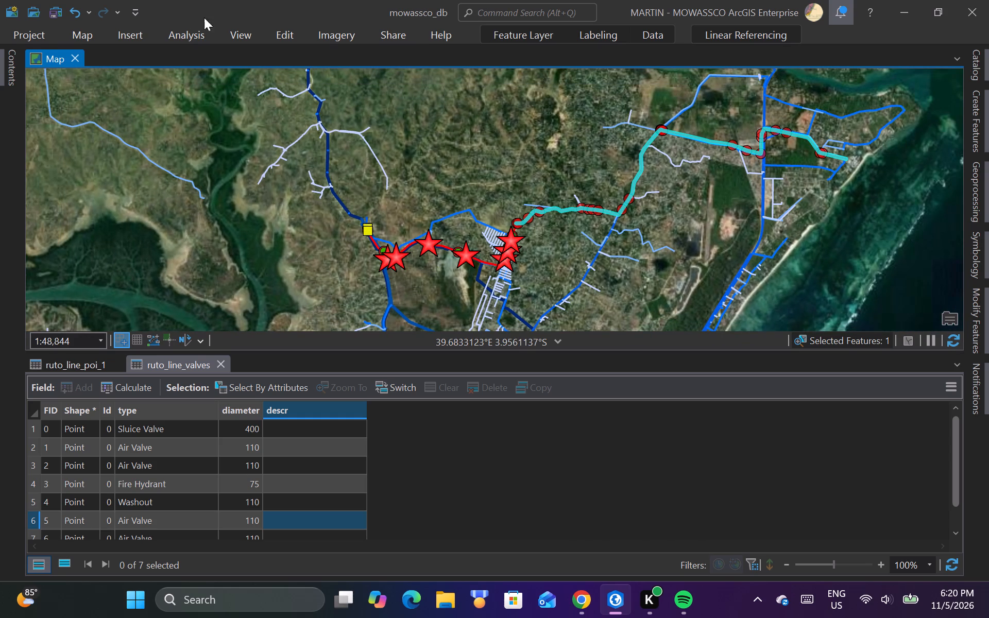
click(79, 36)
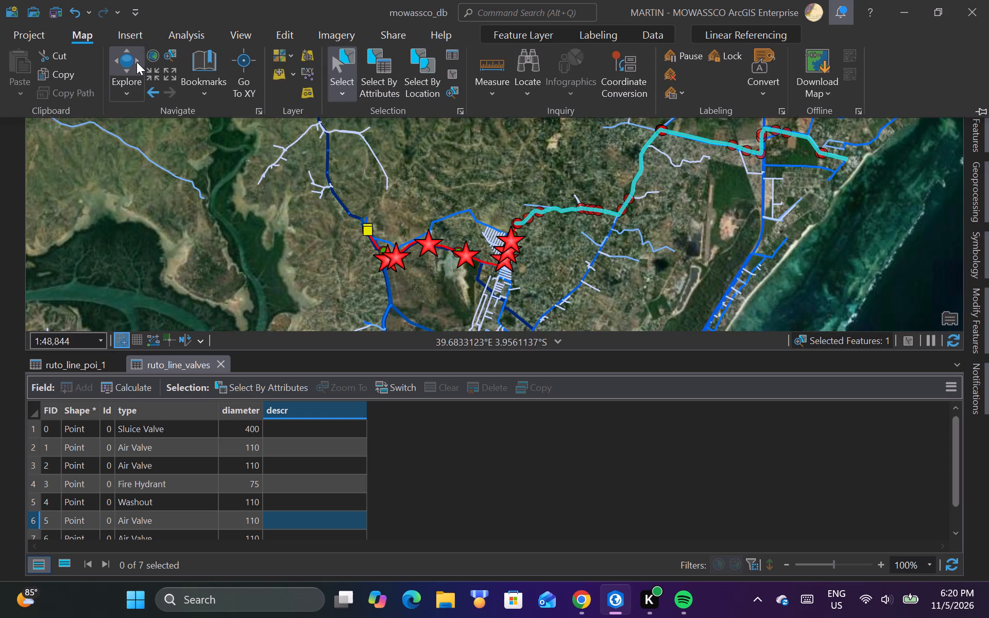
click(137, 62)
drag(489, 198, 491, 249)
drag(498, 176, 485, 249)
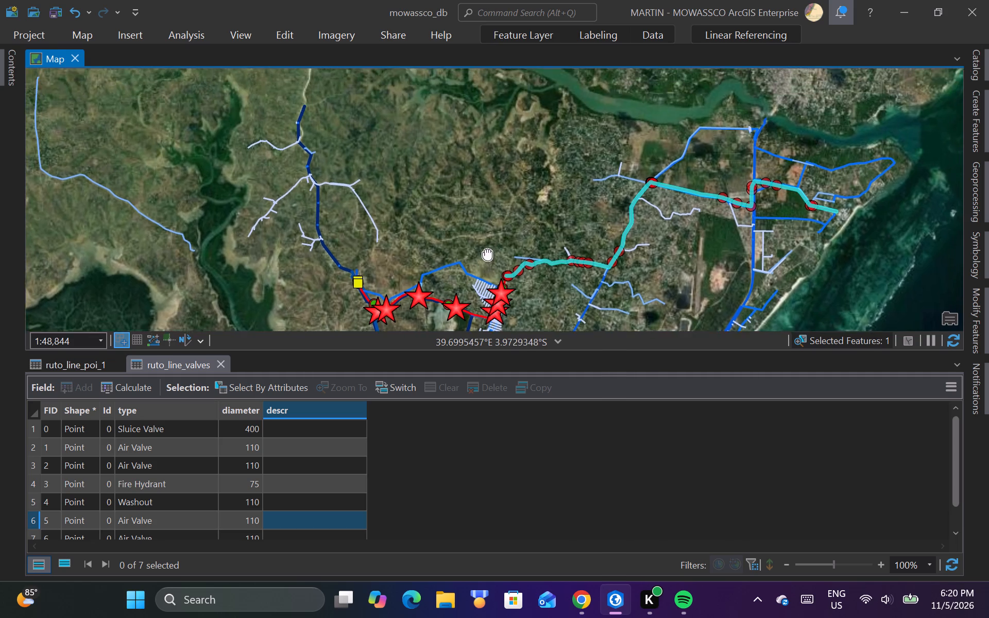
drag(485, 249, 476, 247)
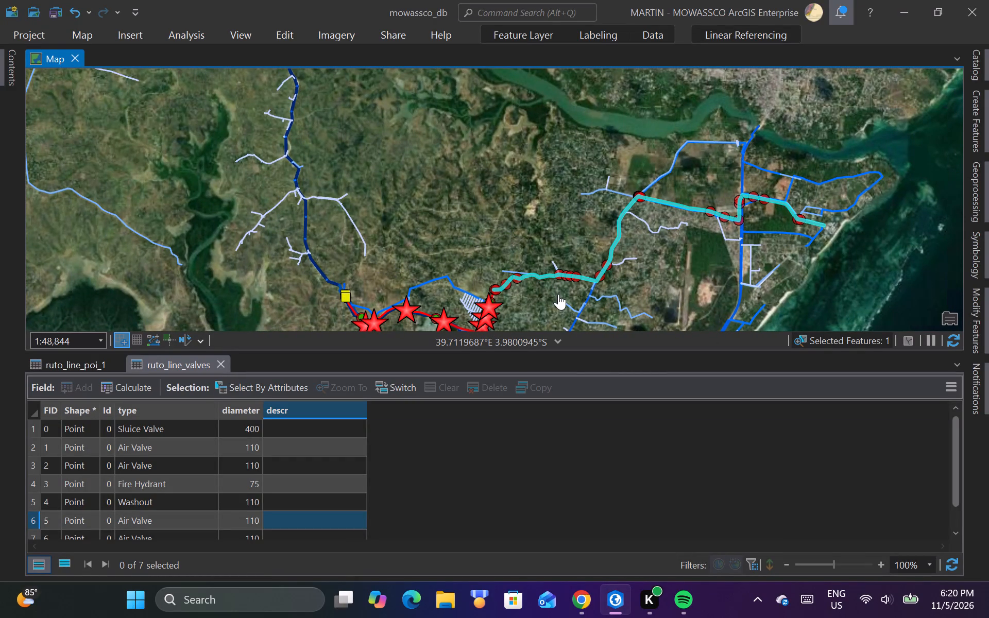
scroll(558, 294, up, 3)
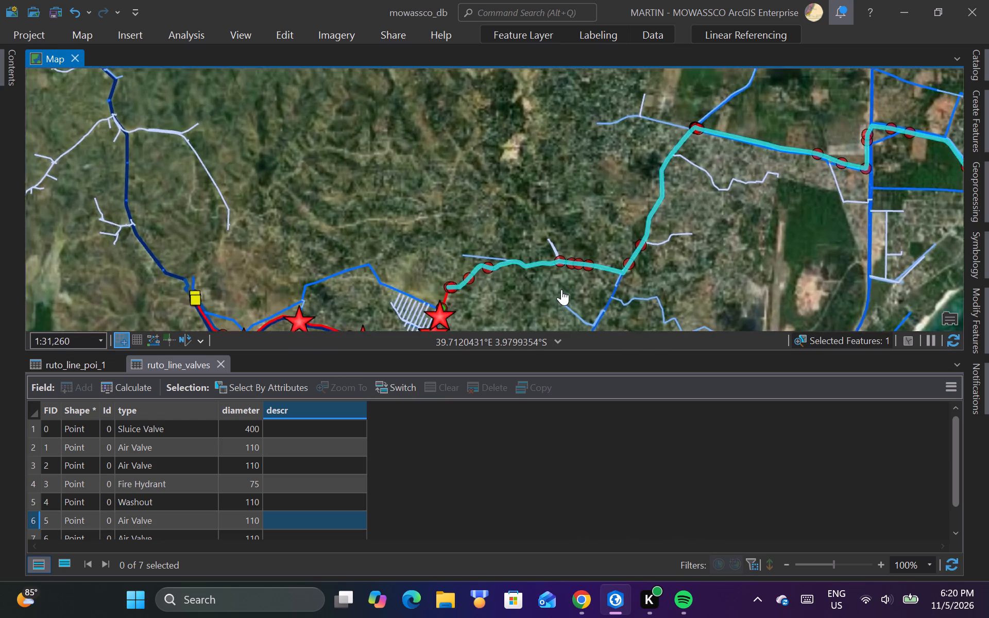
scroll(562, 230, up, 2)
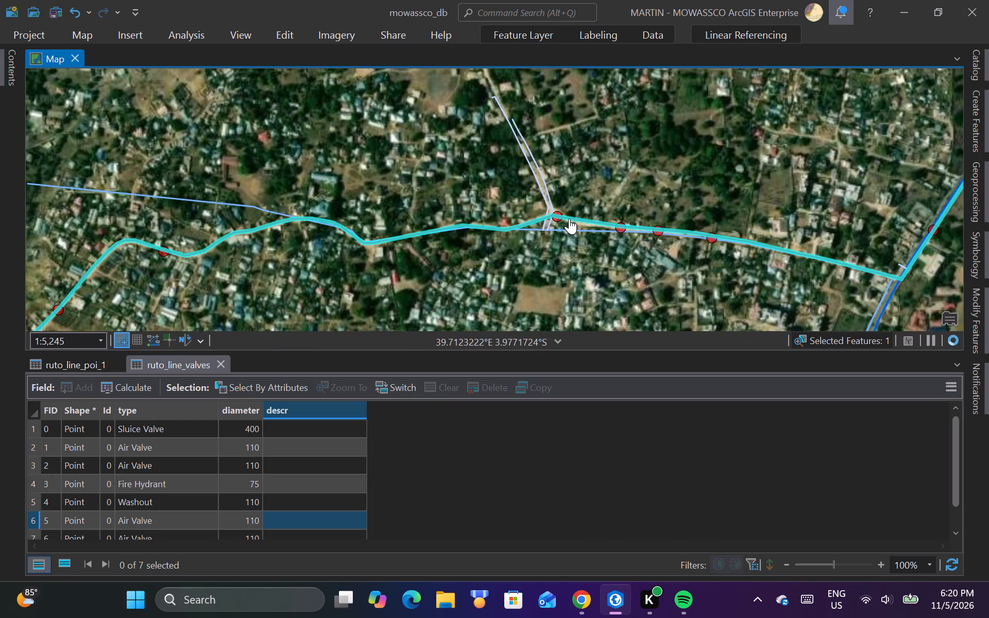
scroll(564, 230, down, 2)
scroll(432, 264, down, 1)
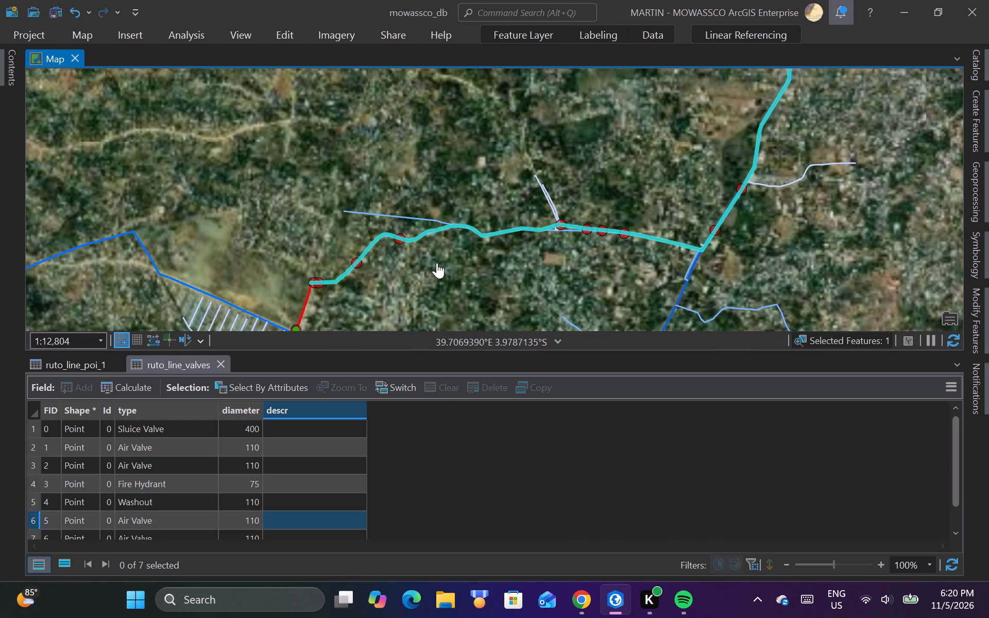
scroll(437, 263, down, 1)
scroll(418, 273, up, 2)
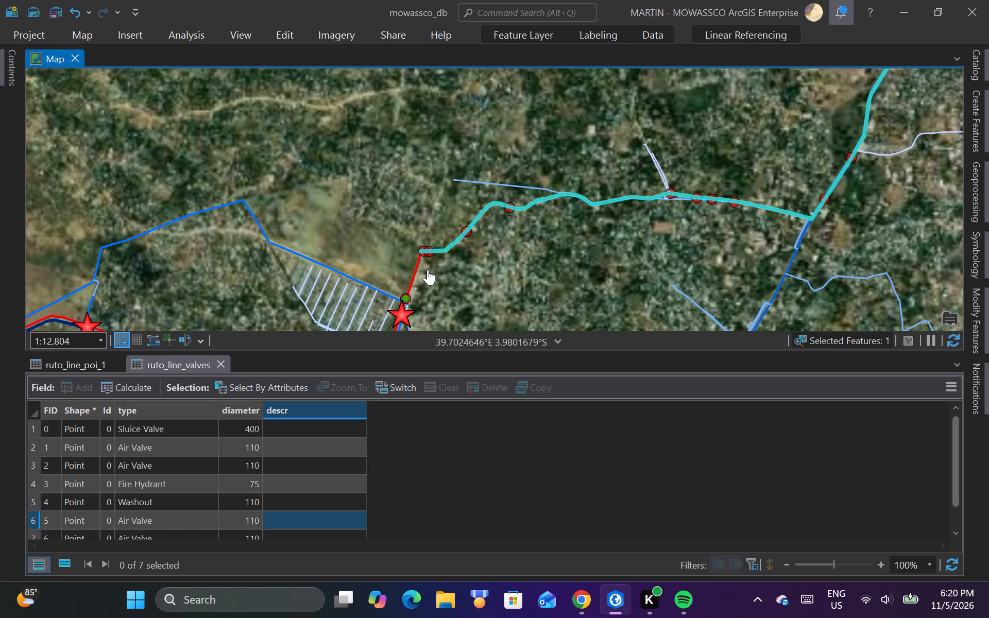
scroll(434, 253, down, 2)
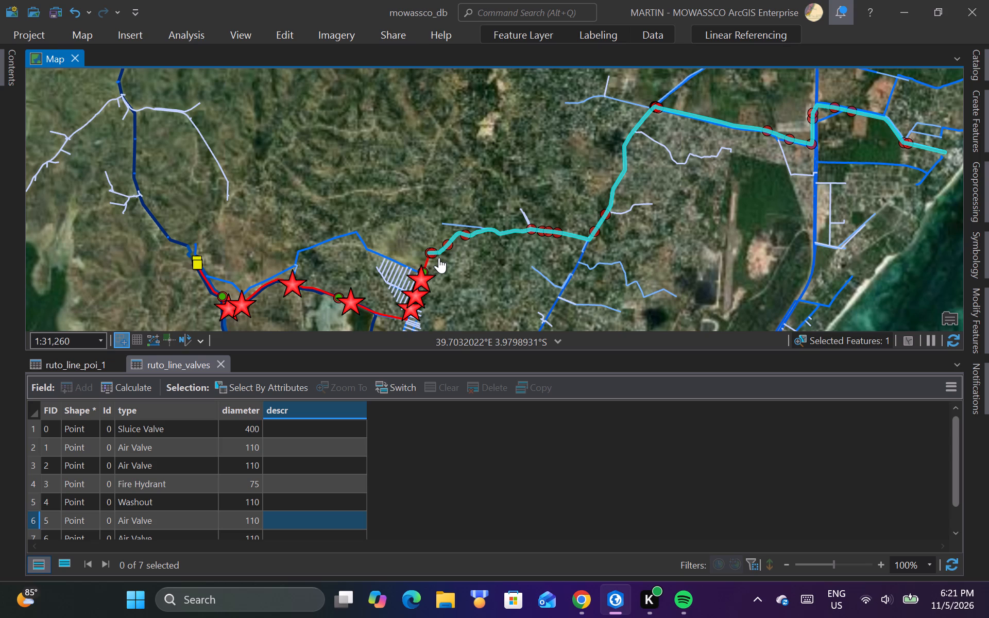
Open the attributes of the western one of the two red circle points just east of the pipeline corner.
scroll(439, 257, up, 2)
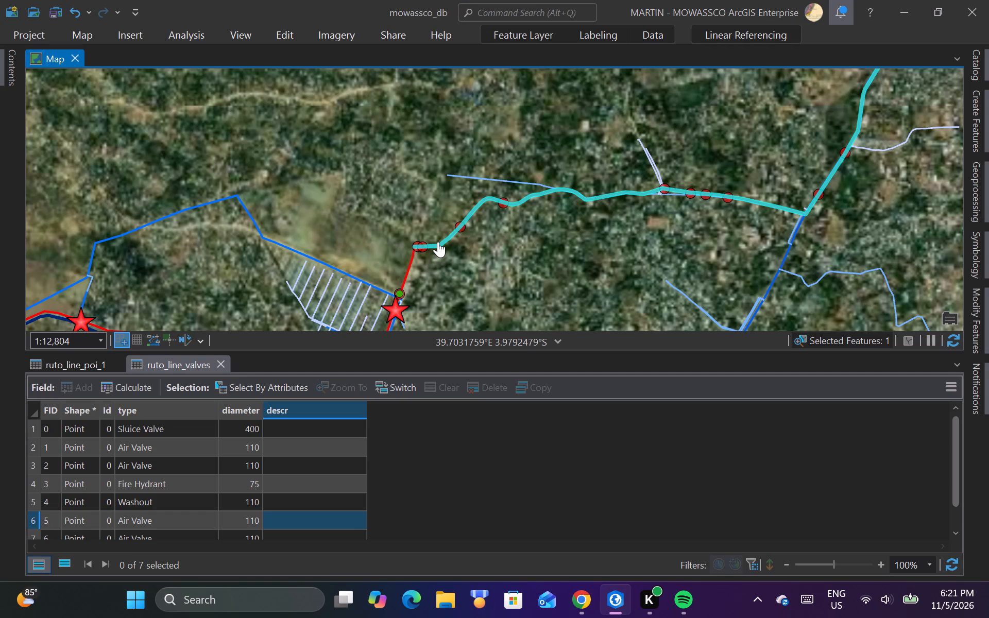
scroll(438, 242, up, 1)
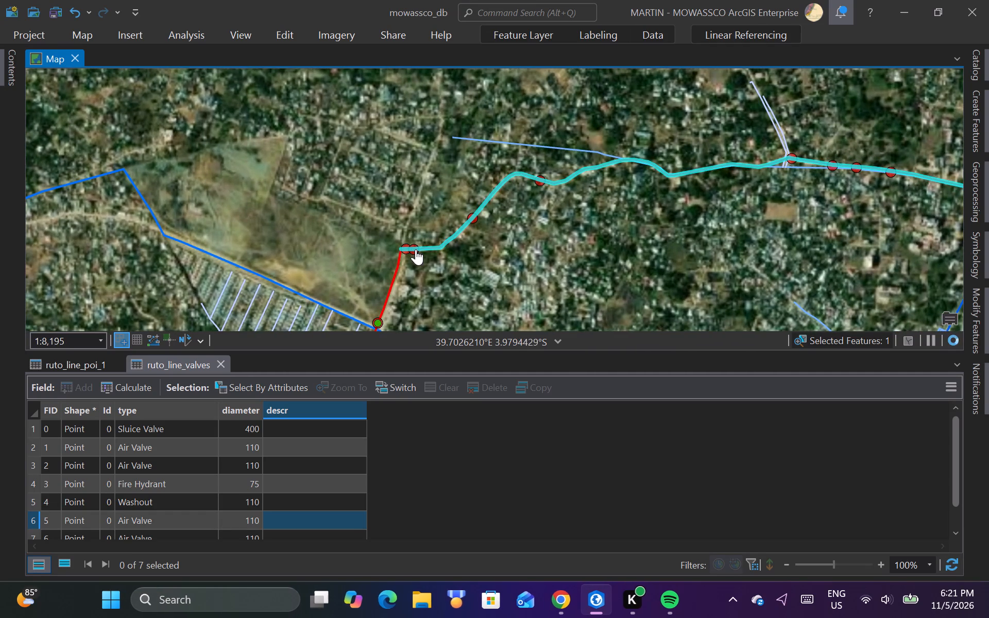
scroll(417, 253, up, 2)
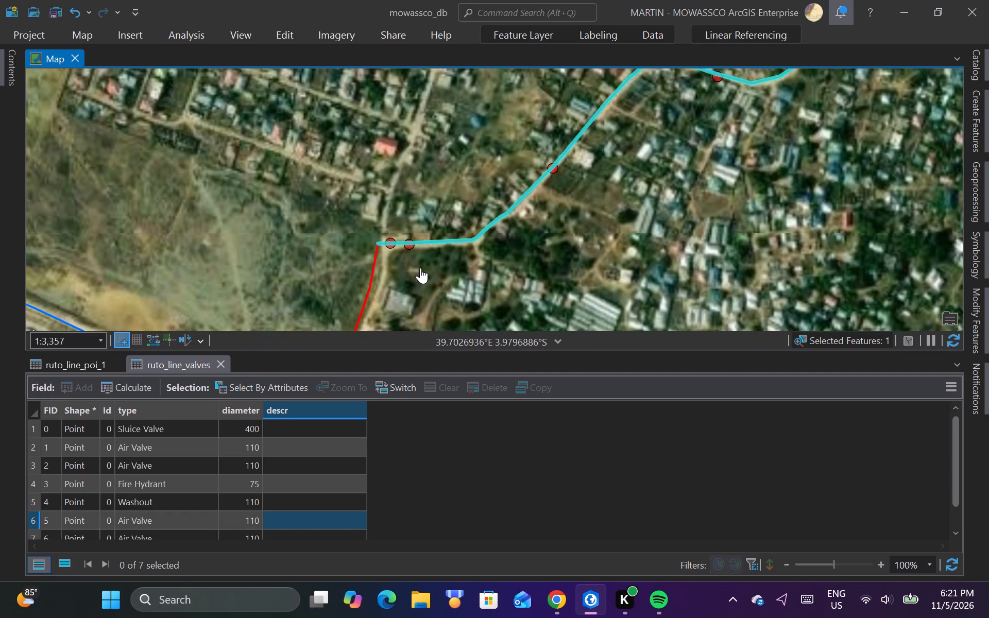
scroll(375, 248, up, 1)
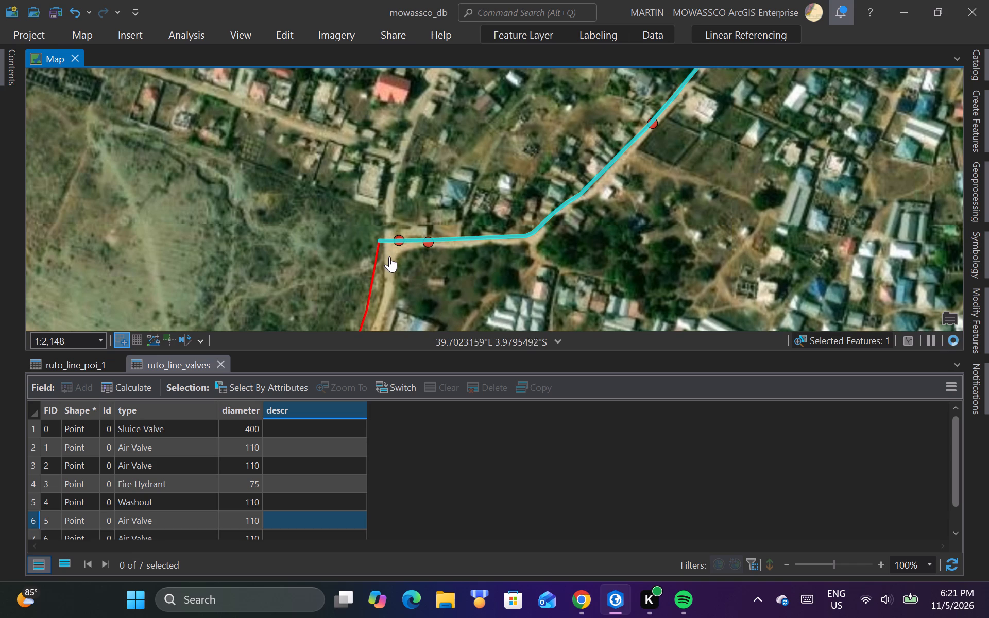
scroll(400, 257, up, 2)
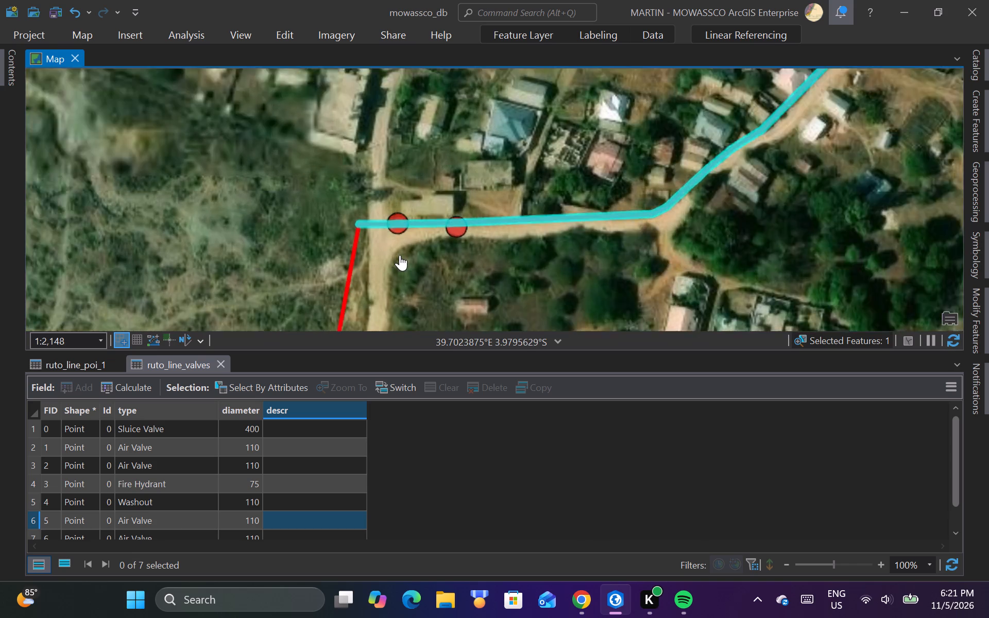
scroll(452, 211, up, 2)
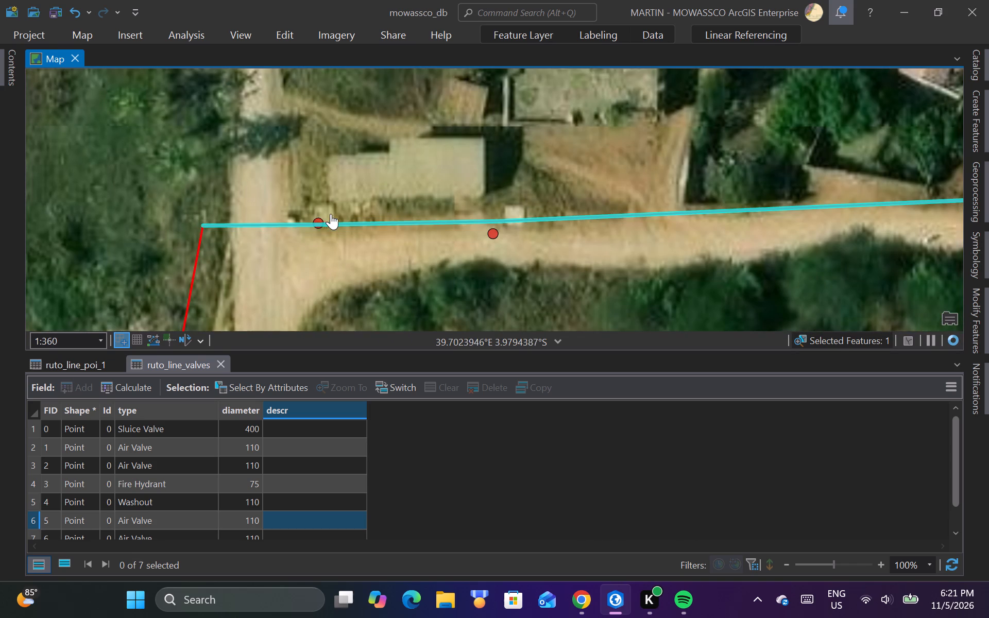
scroll(317, 219, up, 1)
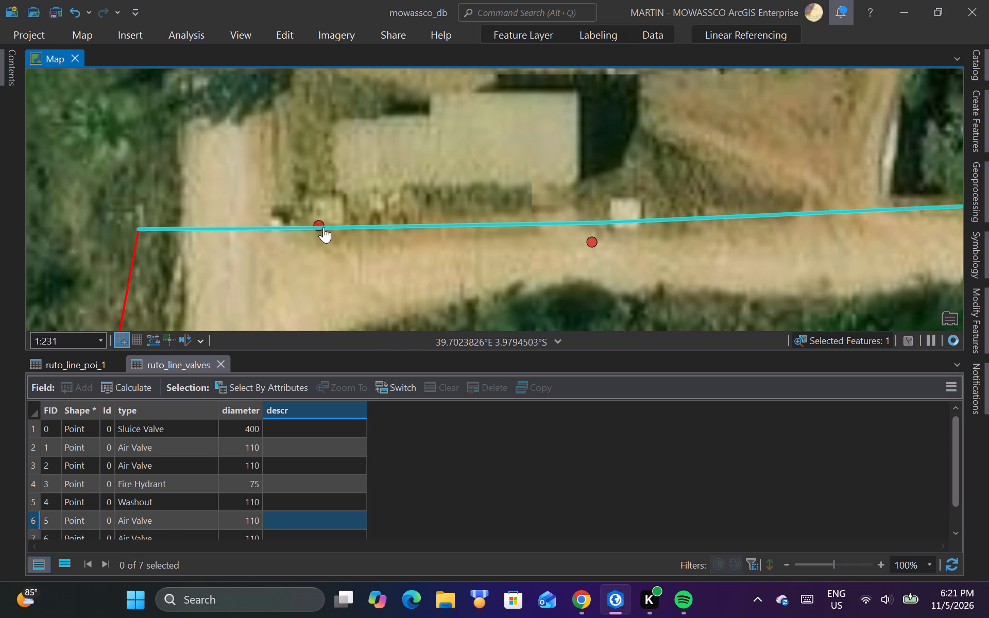
click(319, 223)
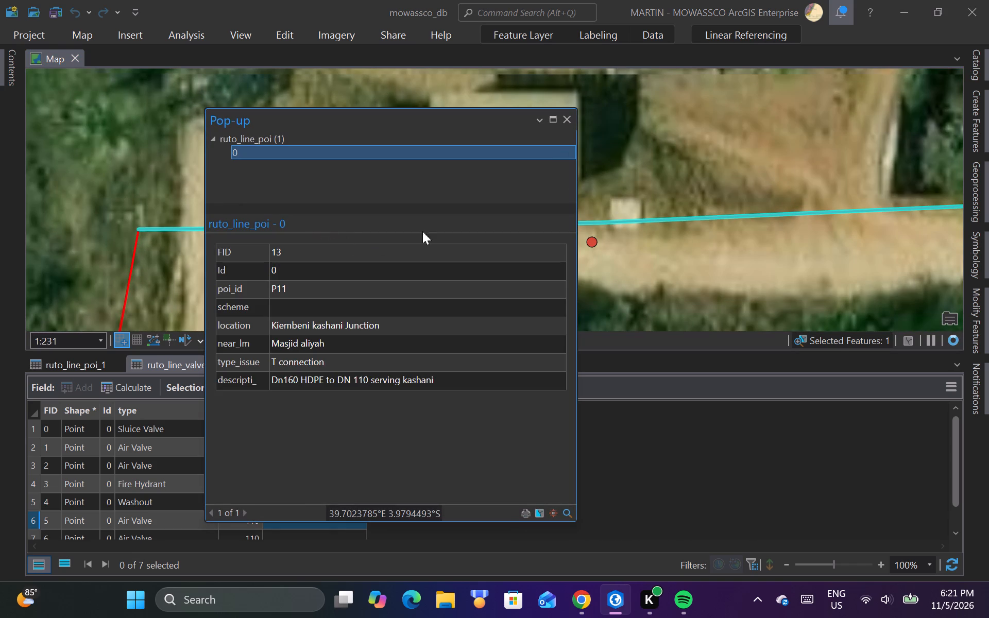
Place a new ruto_line_poi_1 point just northwest of the western red circle point east of the pipeline corner.
click(568, 121)
click(979, 123)
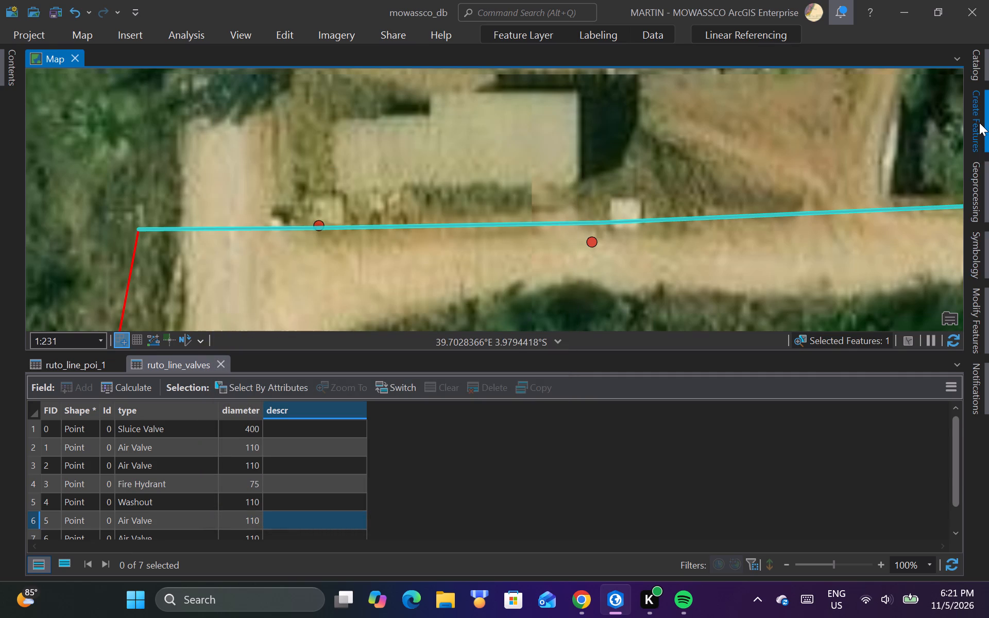
click(830, 358)
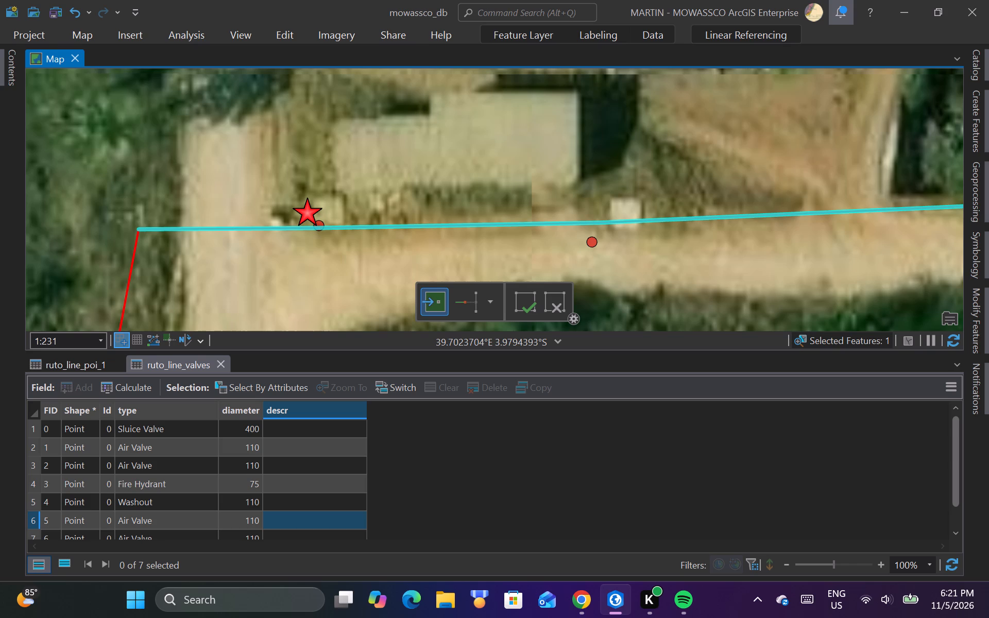
click(308, 212)
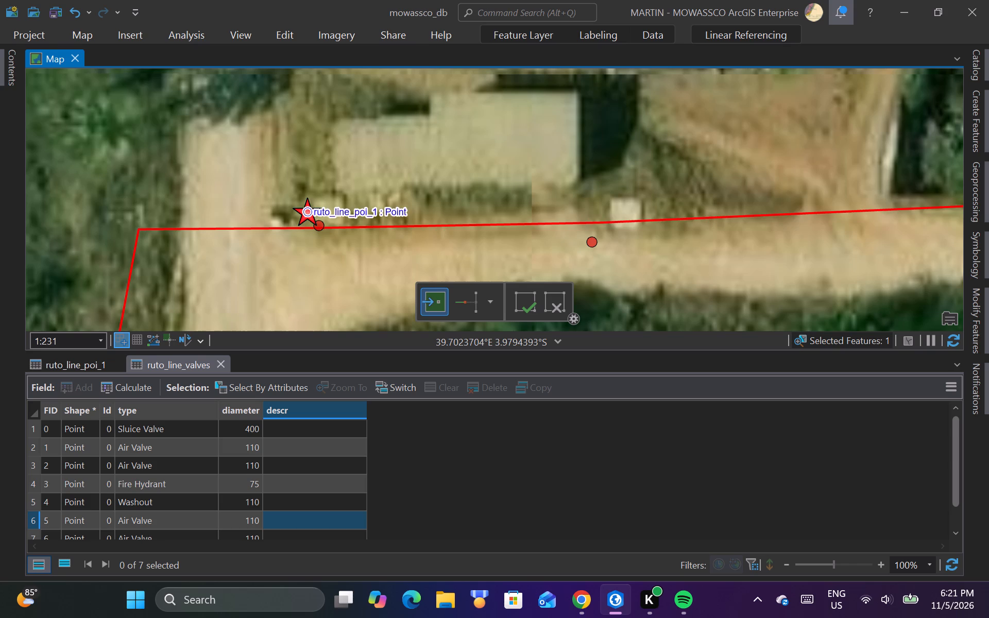
Set the new point's poi_id to P08 in the ruto_line_poi_1 attribute table.
click(81, 369)
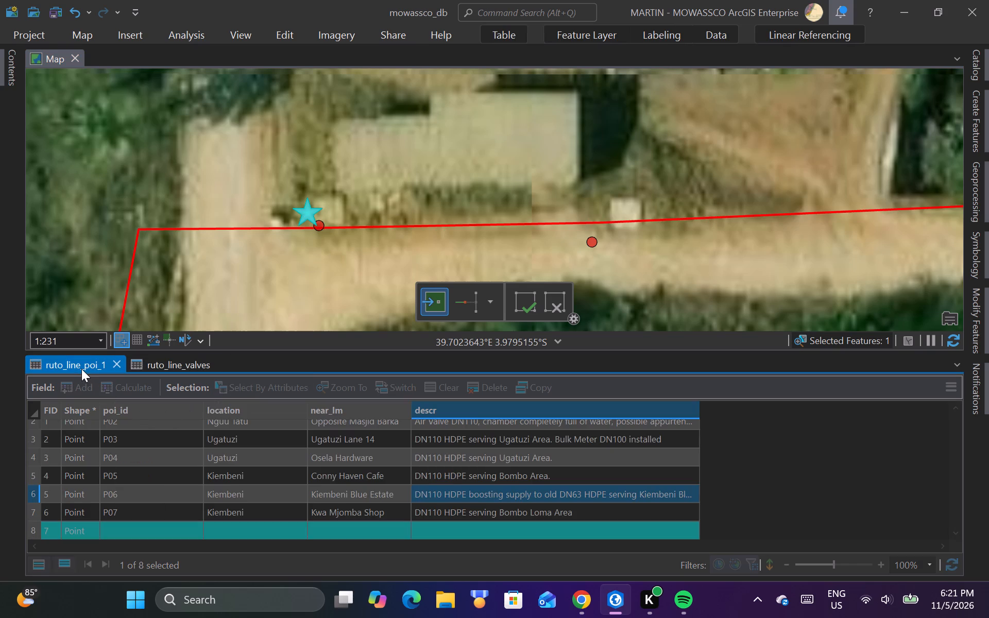
scroll(152, 461, down, 2)
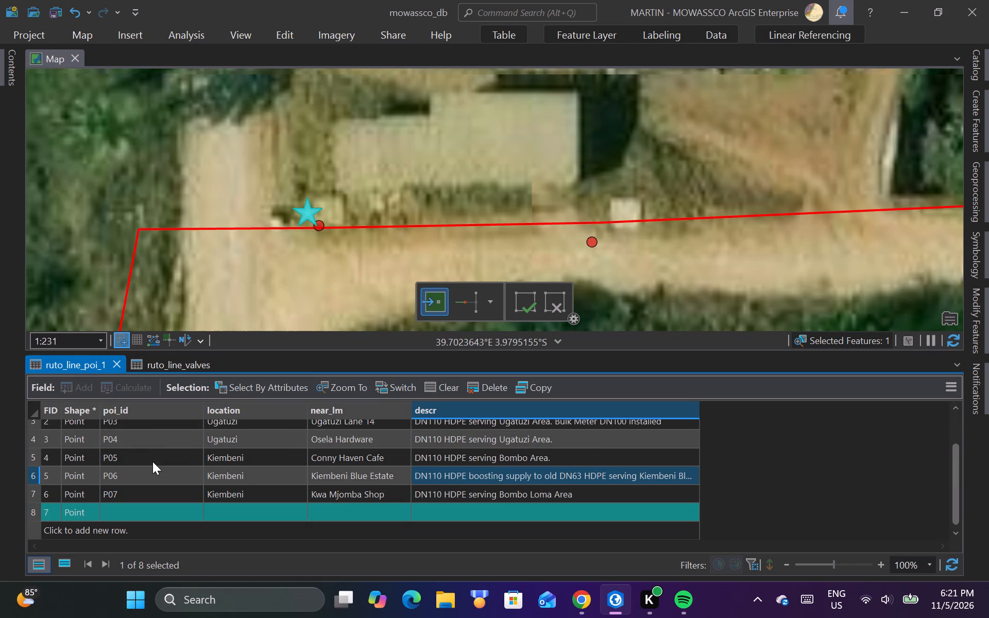
double_click(135, 512)
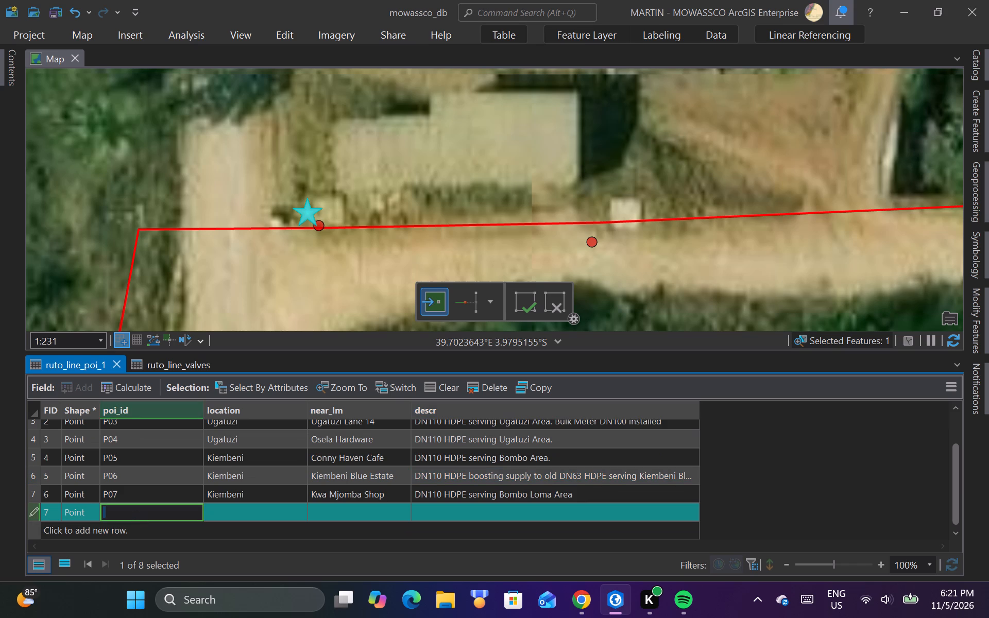
key(BackSpace)
key(BackSpace)
key(p)
key(p)
text(08)
Fill in the P08 row with location Kashani and near_lm Masjid Aliyah.
double_click(242, 513)
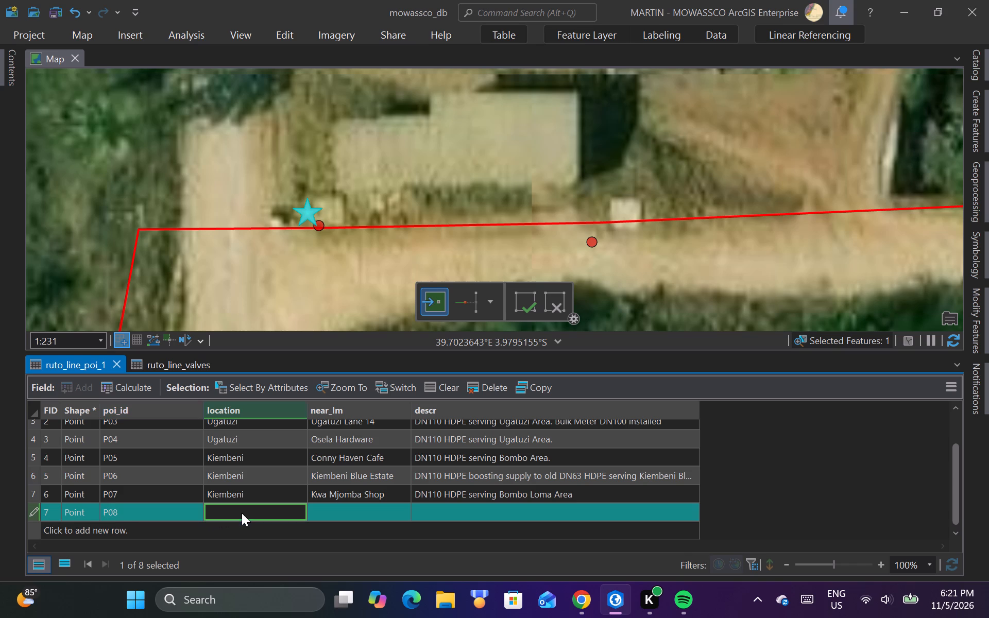
click(242, 513)
key(BackSpace)
key(BackSpace)
key(BackSpace)
text(ashani)
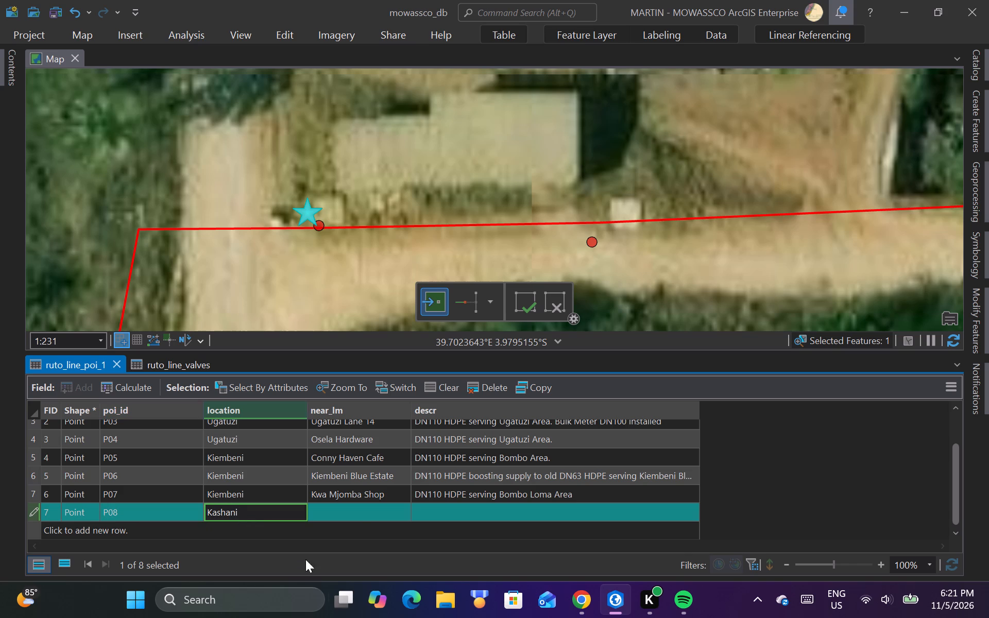
double_click(350, 511)
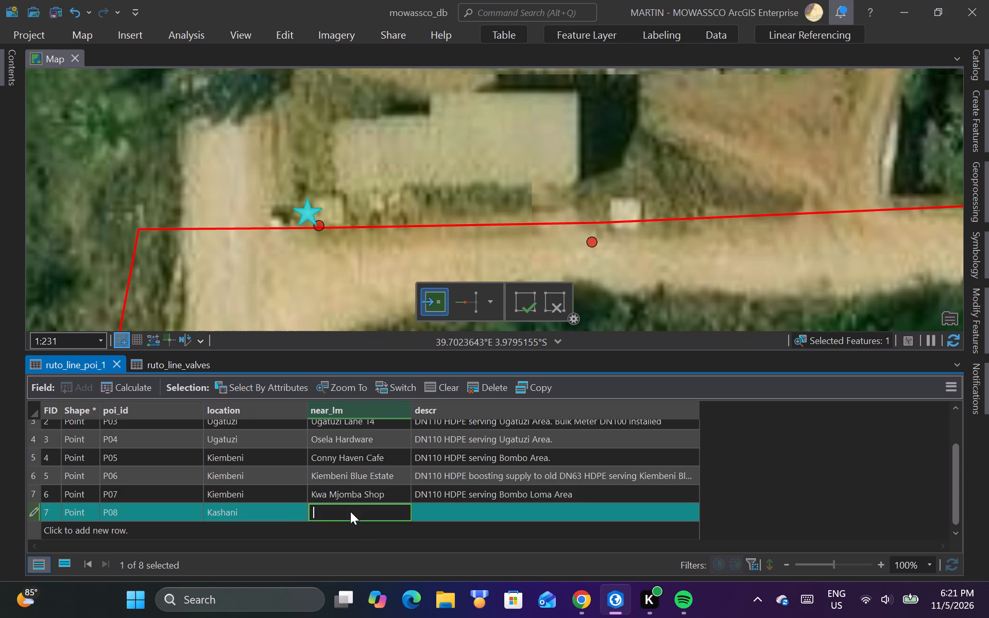
key(BackSpace)
key(BackSpace)
key(BackSpace)
text(liyah)
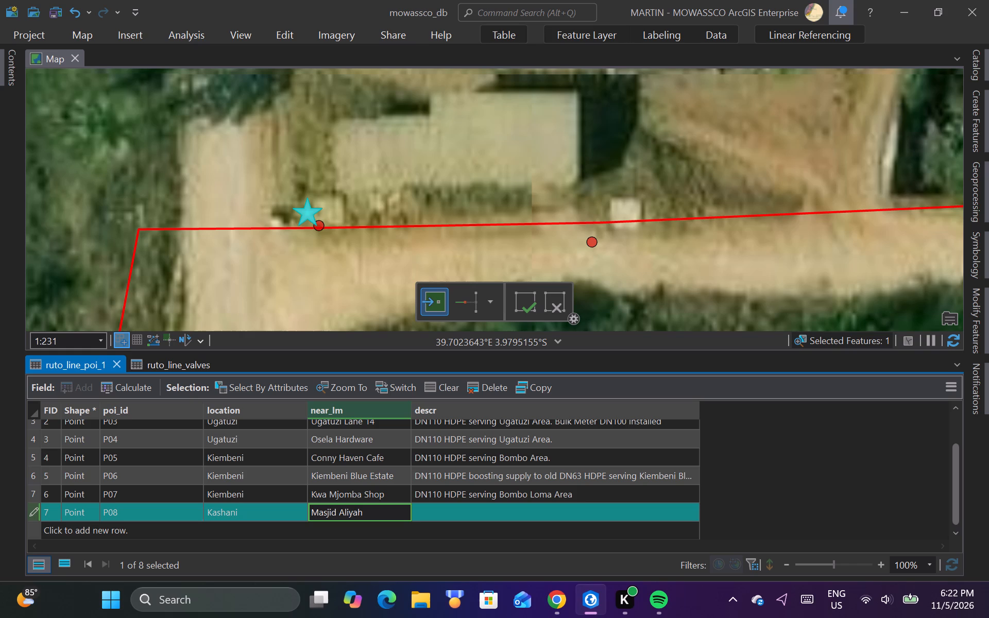
Enter the P08 description "DN160 HDPE reducing to DN110 HDPE serving Kashani Area".
double_click(459, 510)
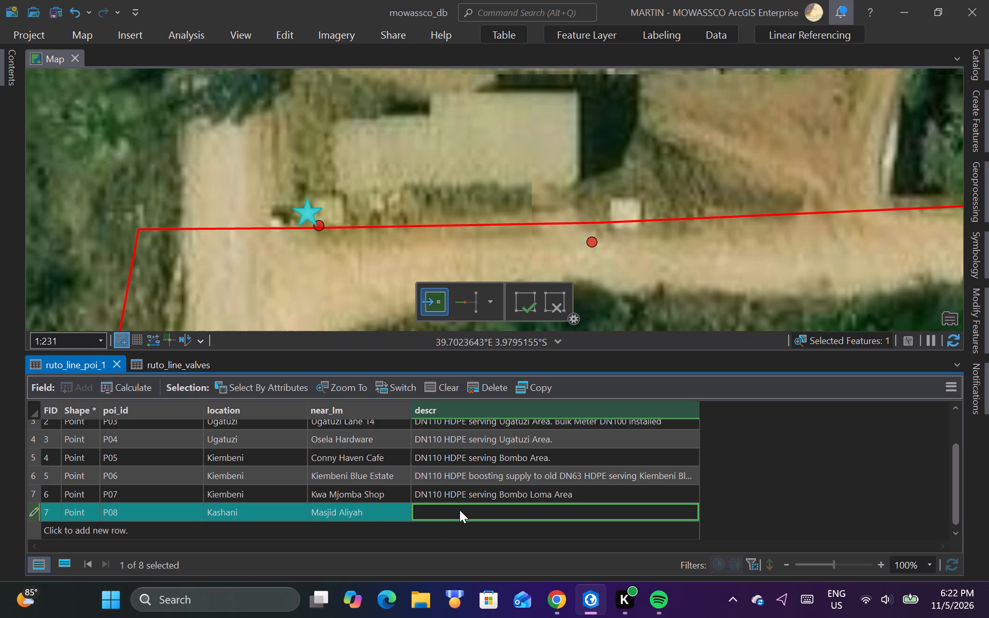
key(BackSpace)
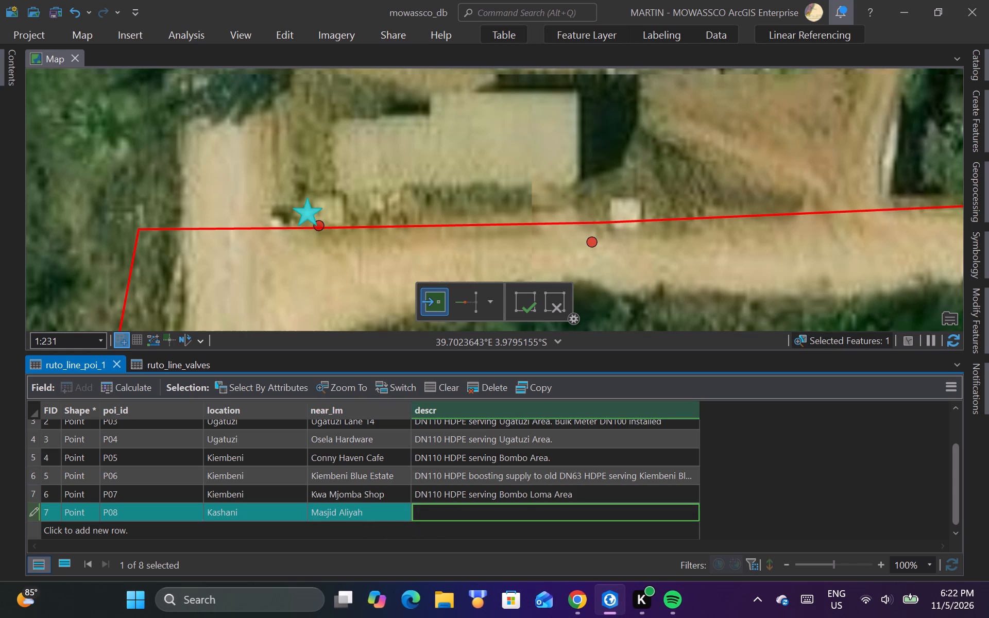
text(DN160)
key(space)
text(HD)
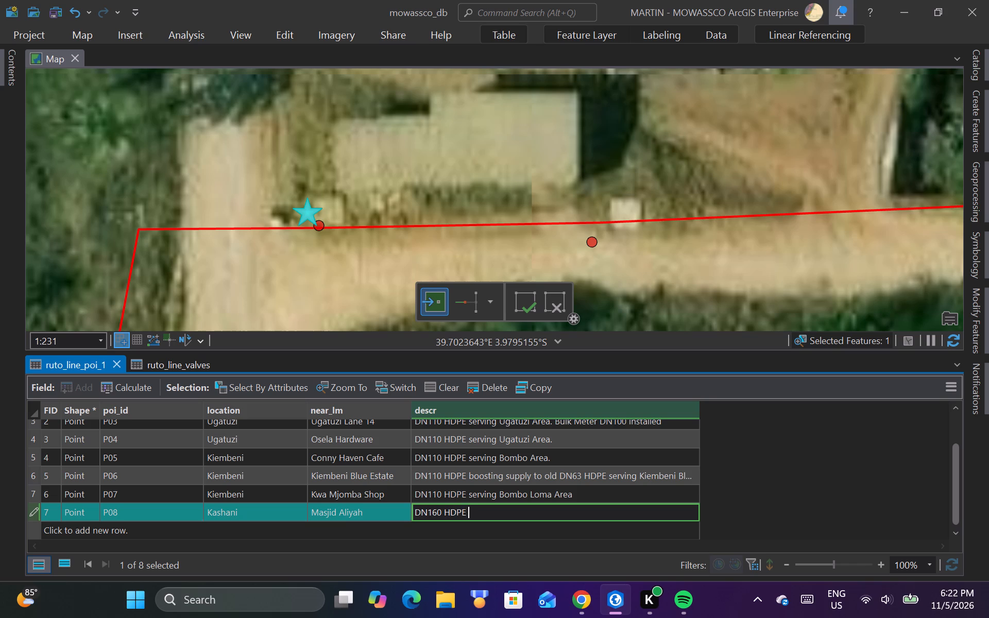
text(redu)
text(DN)
text(110)
key(space)
text(HDPE)
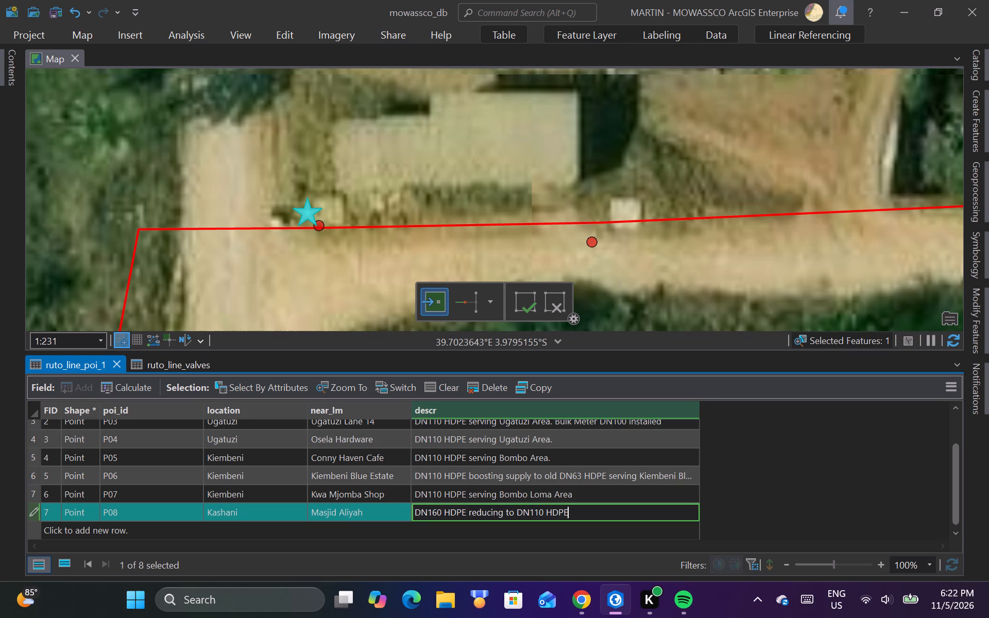
key(space)
text(serving)
key(space)
text(as)
text(ha)
text(rea)
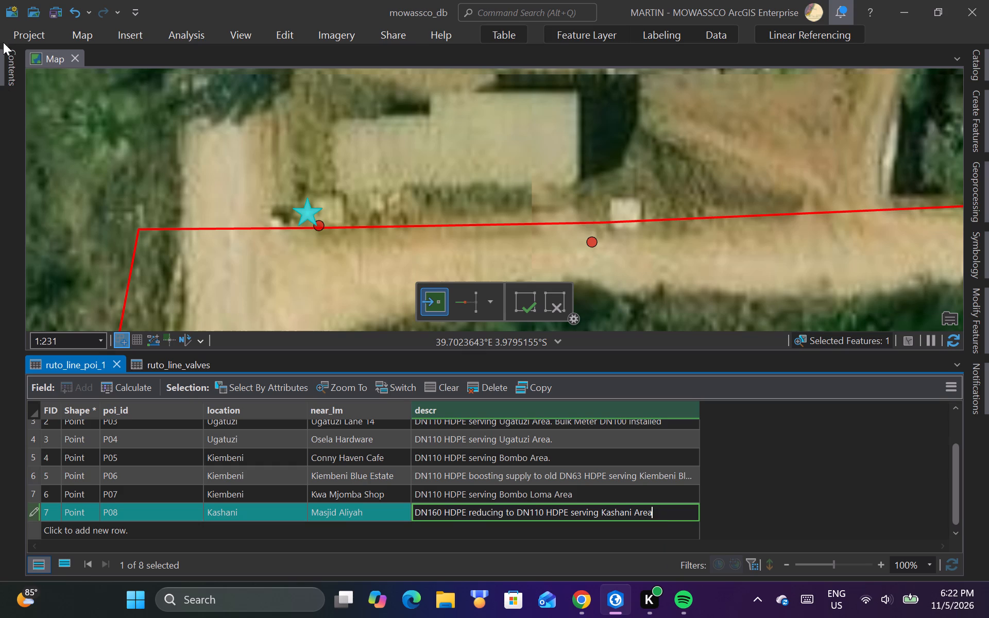
Temporarily display the NM Primary Lines layer and compare its route with the red pipeline over a wider extent.
click(5, 62)
click(5, 62)
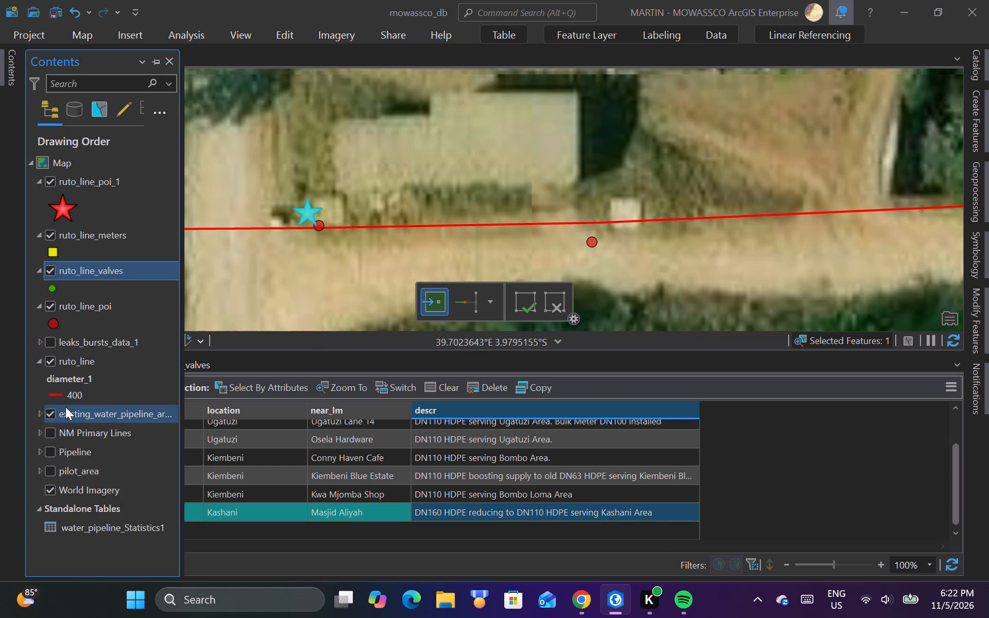
click(51, 434)
scroll(439, 234, down, 8)
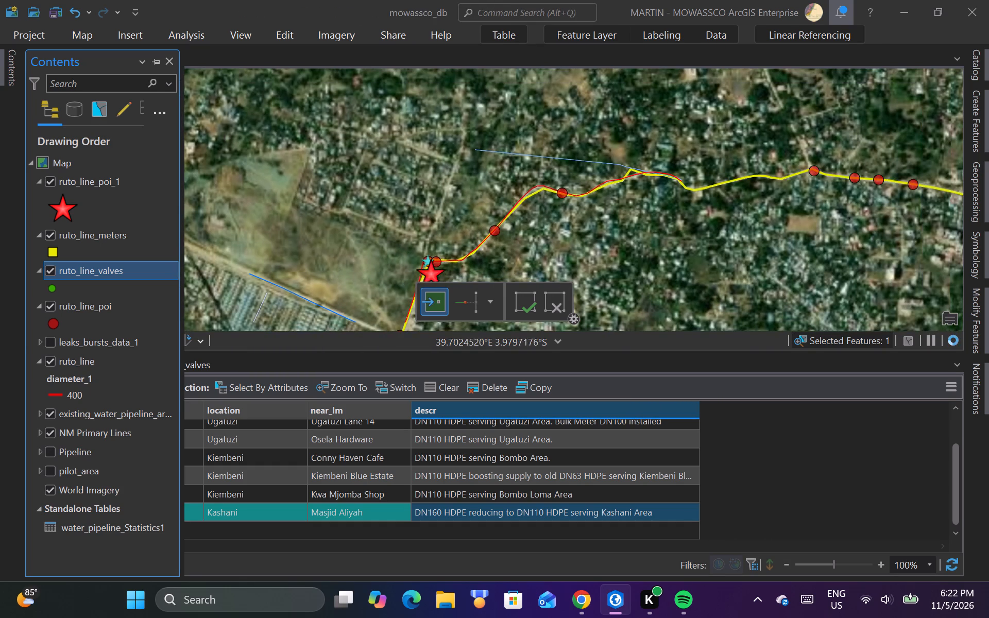
scroll(434, 286, down, 2)
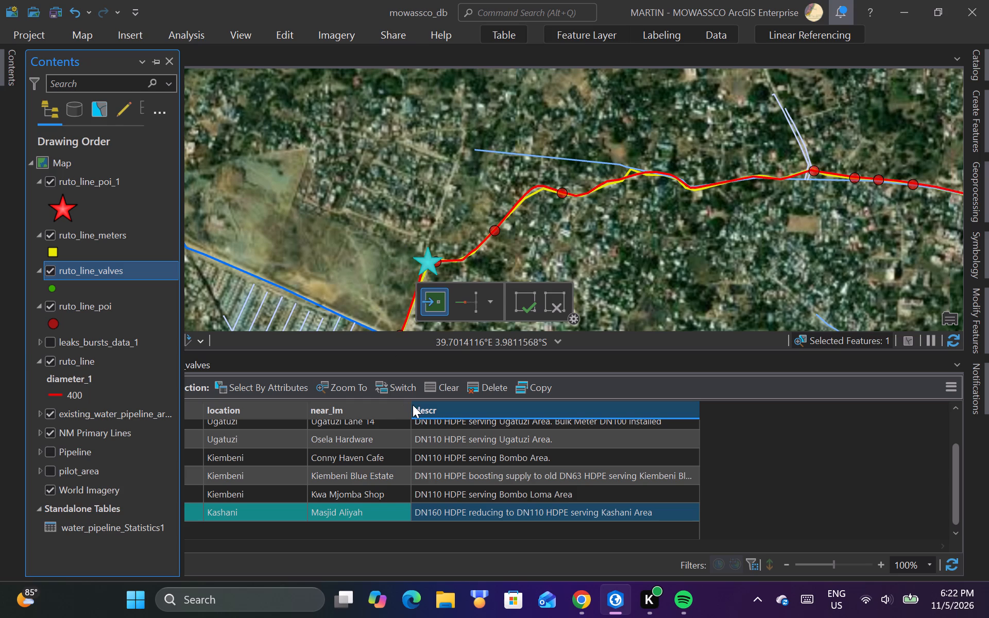
click(50, 433)
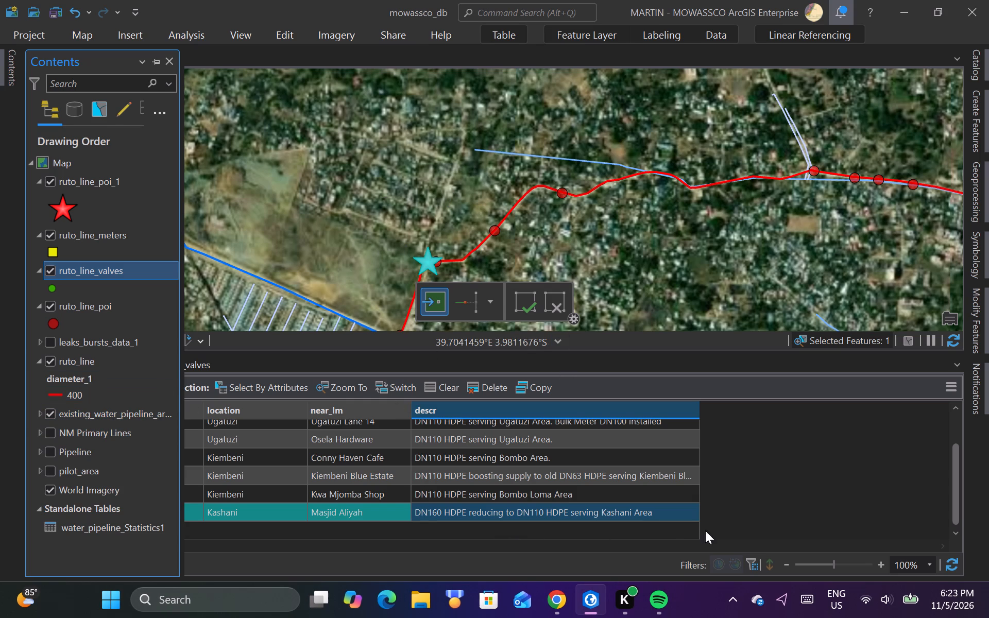
Select the P07 row in the ruto_line_poi_1 table and save the pending edits.
click(755, 498)
click(29, 491)
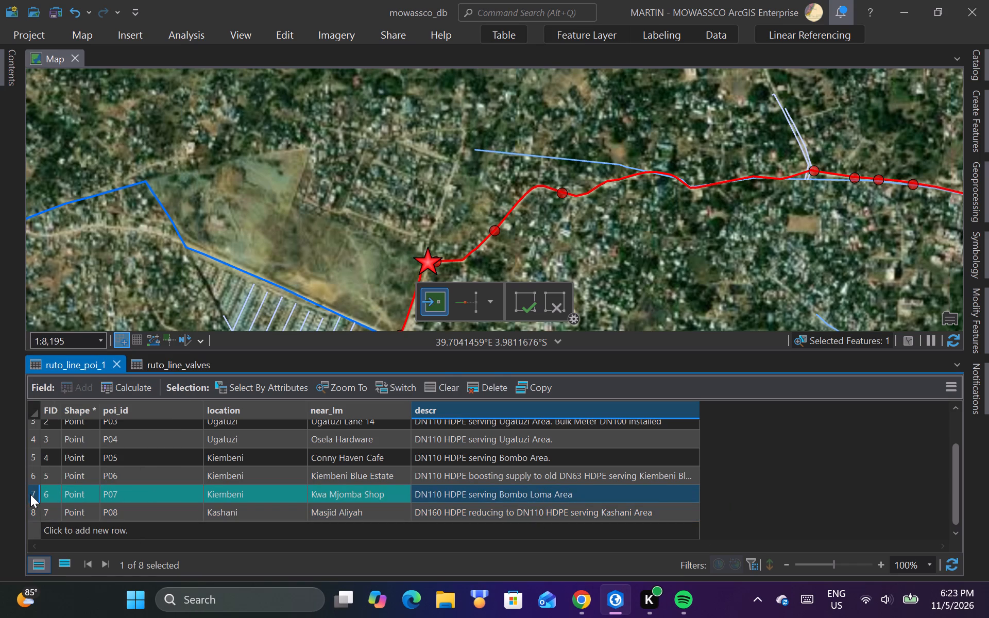
click(297, 36)
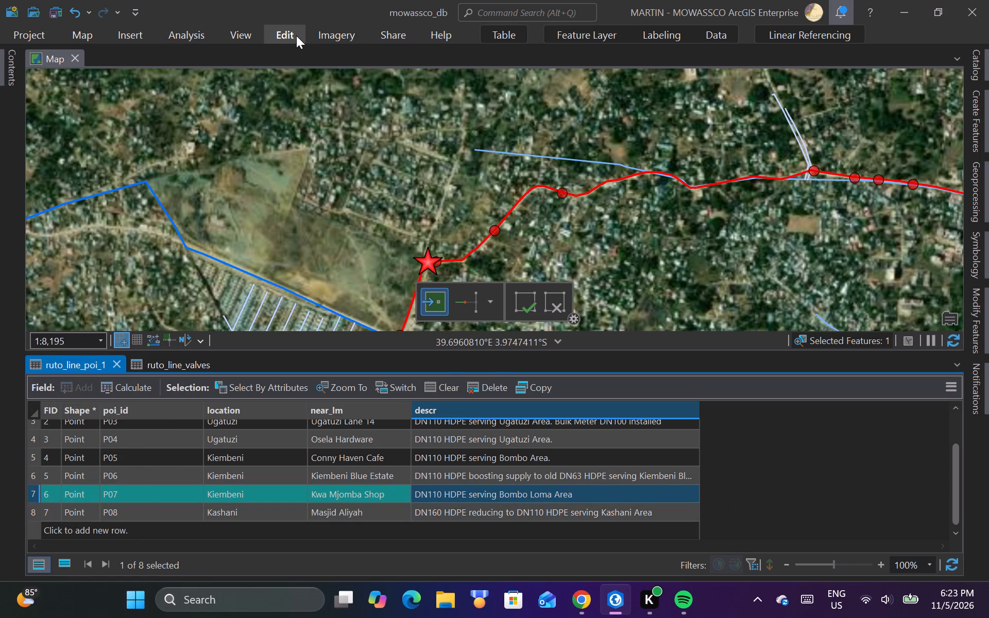
click(124, 68)
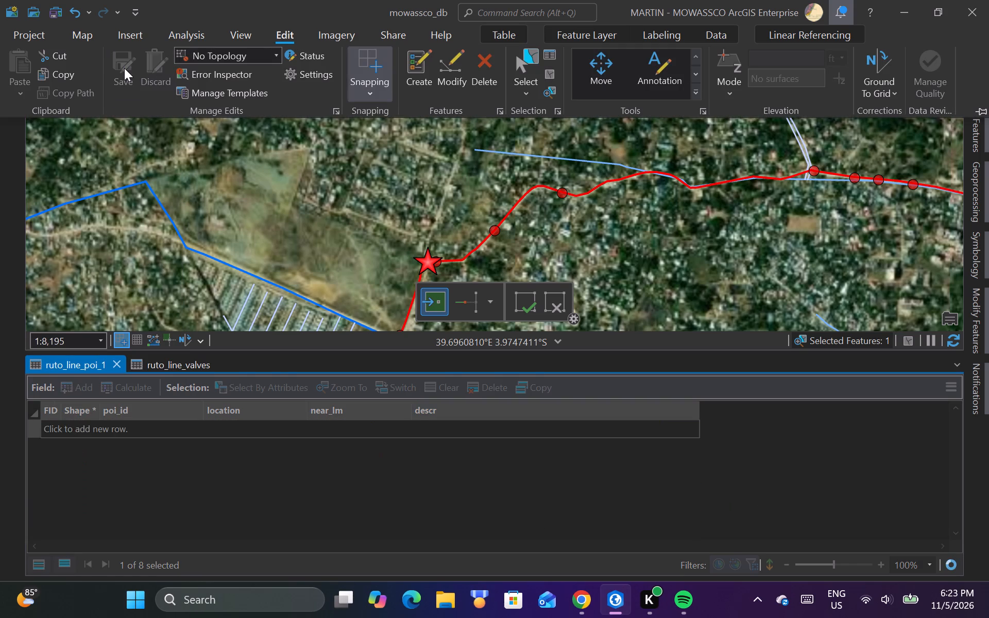
scroll(503, 431, down, 2)
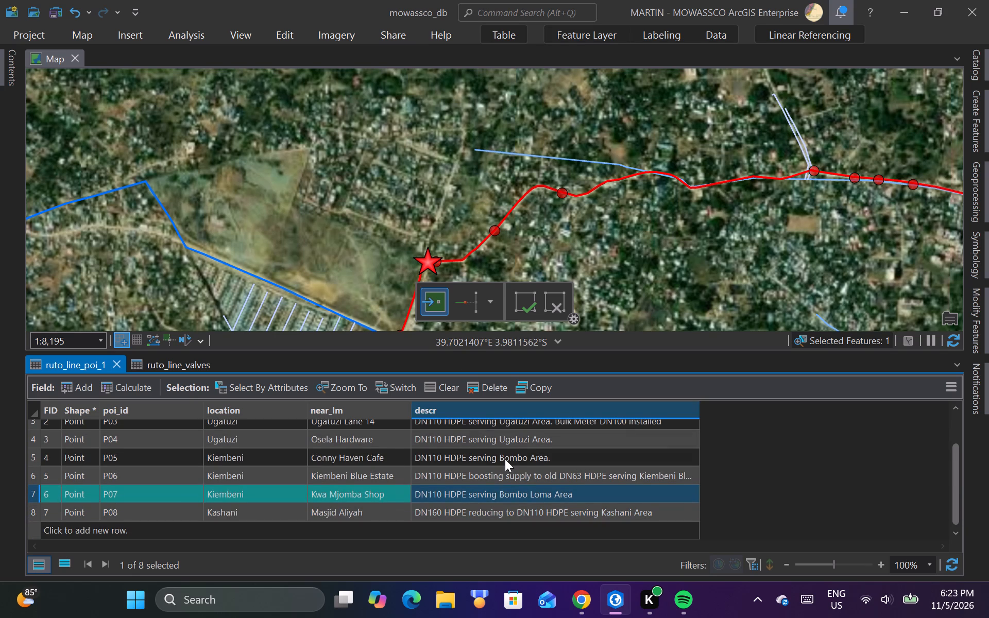
Inspect the attributes of the surveyed point on the road just east of the P08 star.
scroll(446, 267, up, 4)
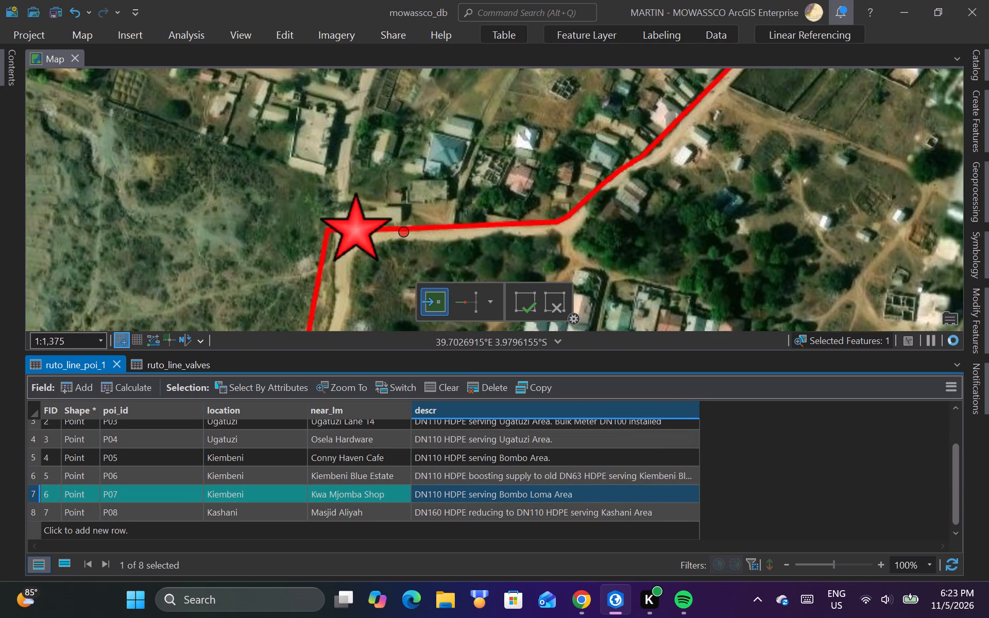
scroll(400, 242, up, 3)
click(282, 26)
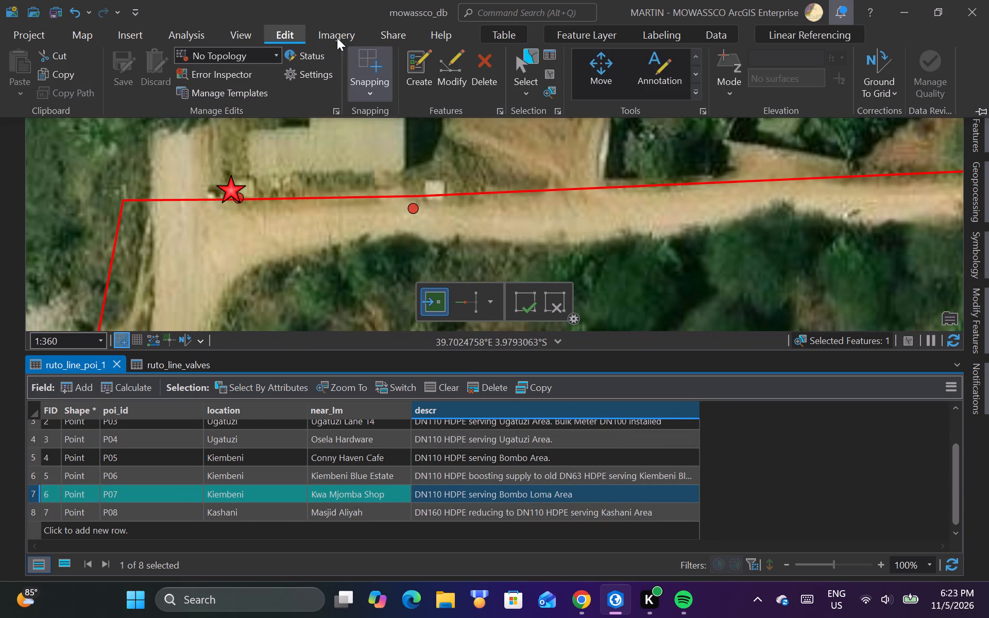
click(525, 62)
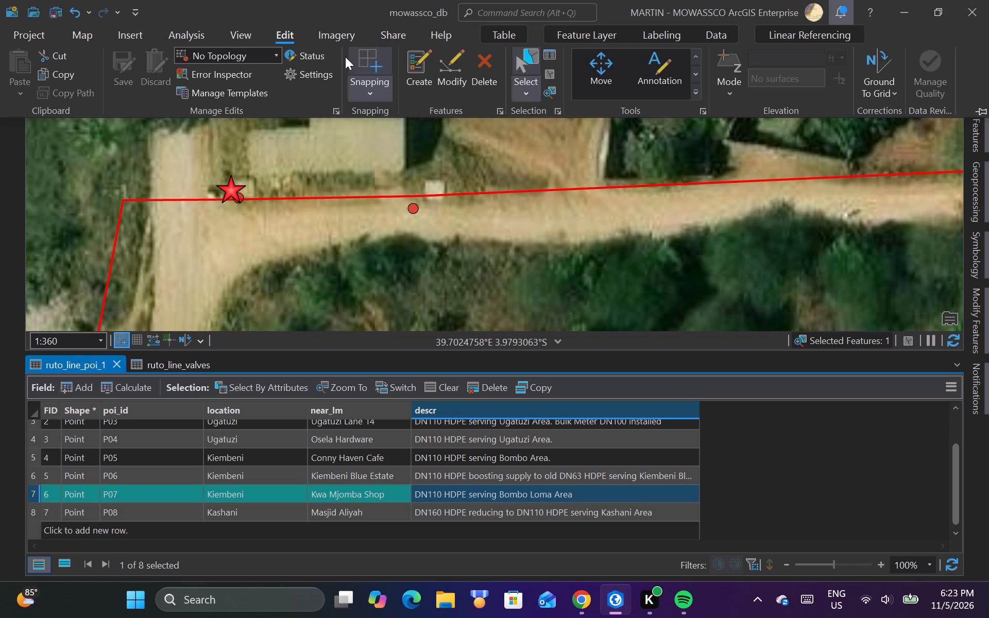
click(72, 37)
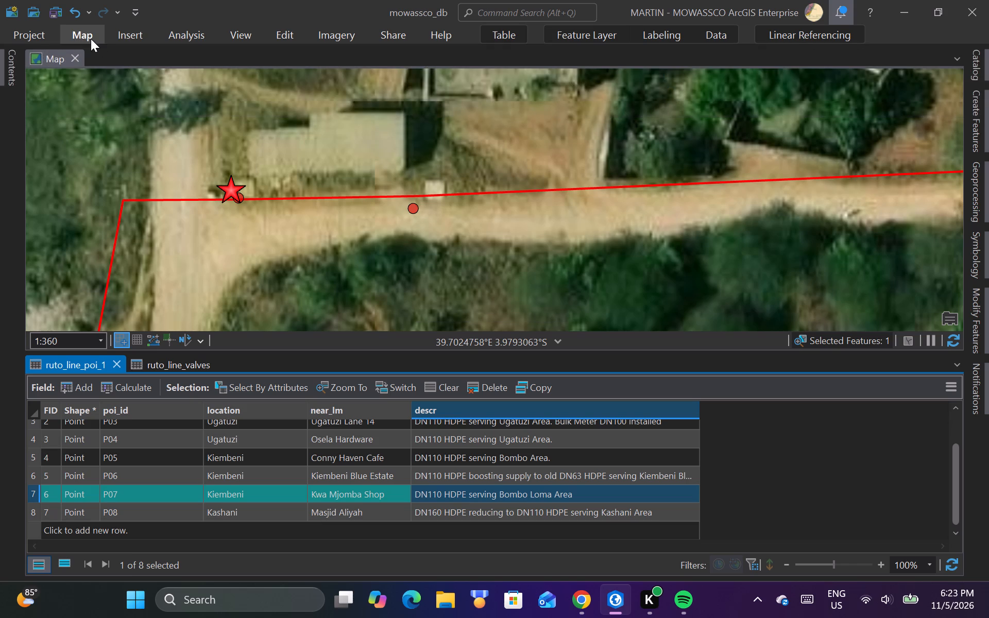
click(91, 39)
click(134, 61)
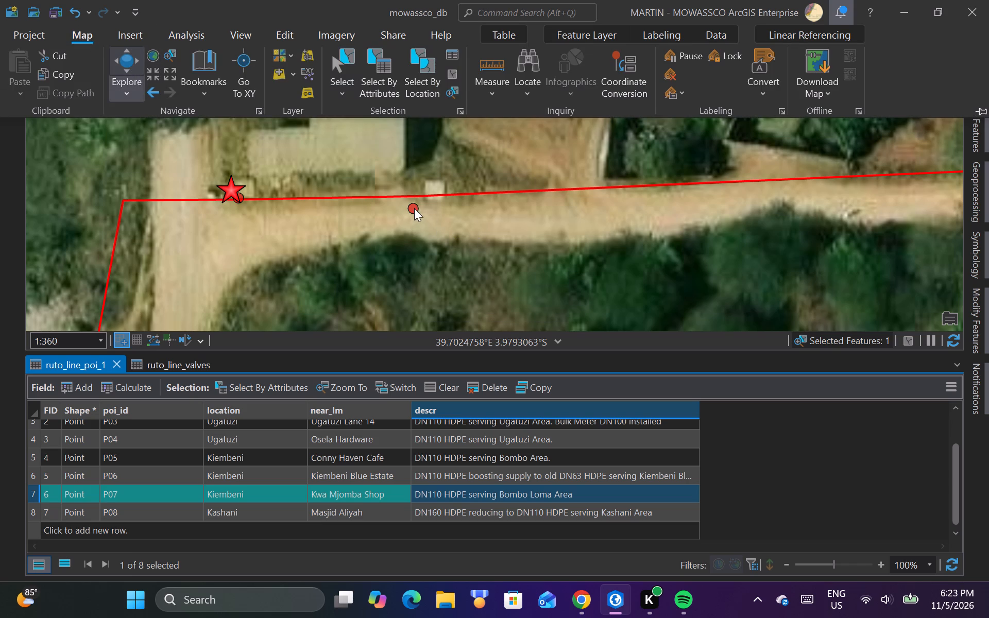
click(413, 207)
click(414, 212)
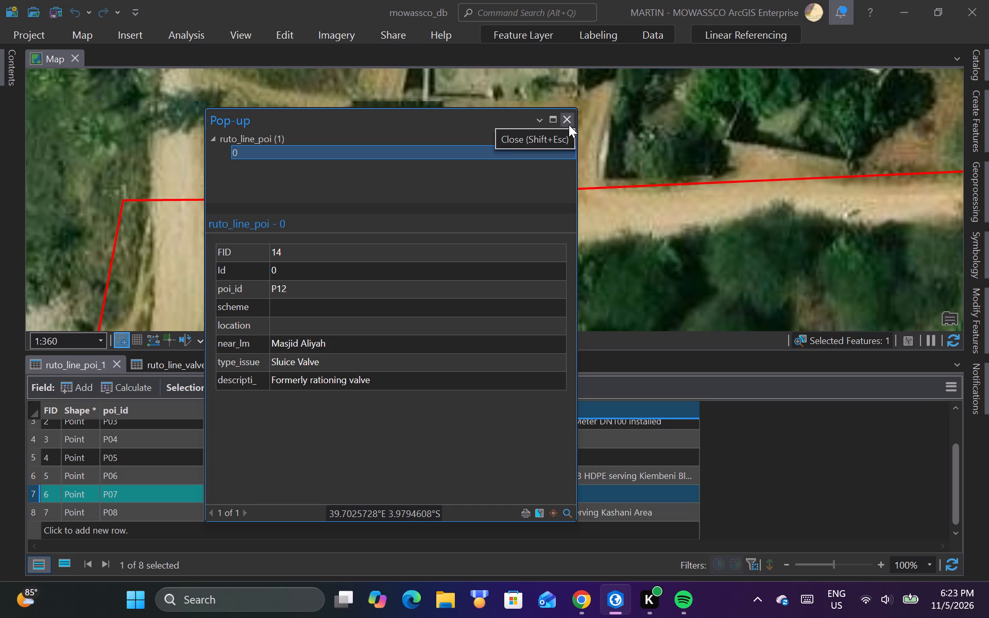
click(566, 120)
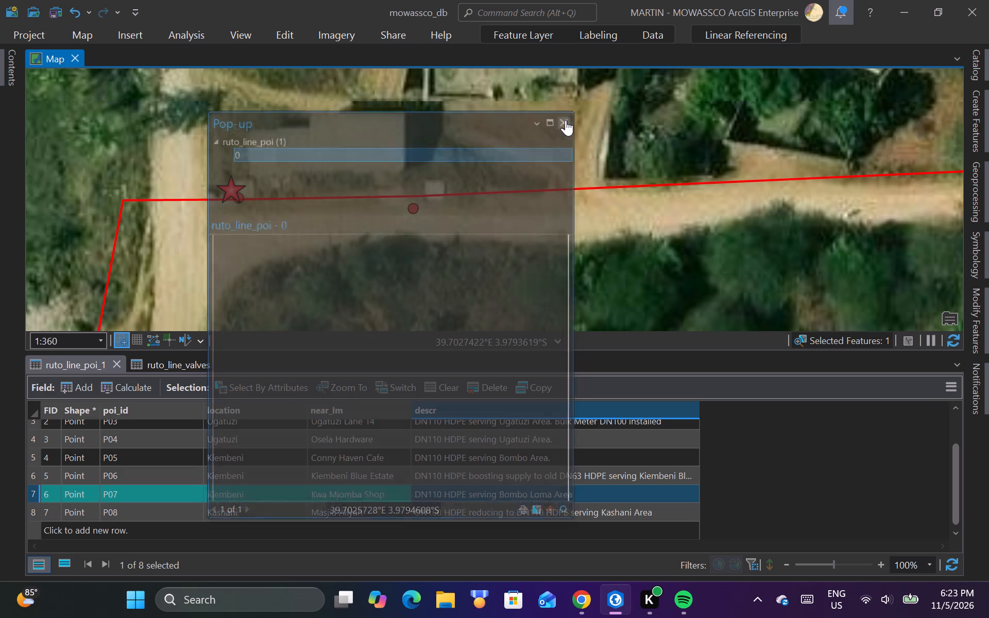
Split ruto_line at the spot beside the surveyed P12 sluice valve point near Masjid Aliyah.
scroll(407, 204, up, 2)
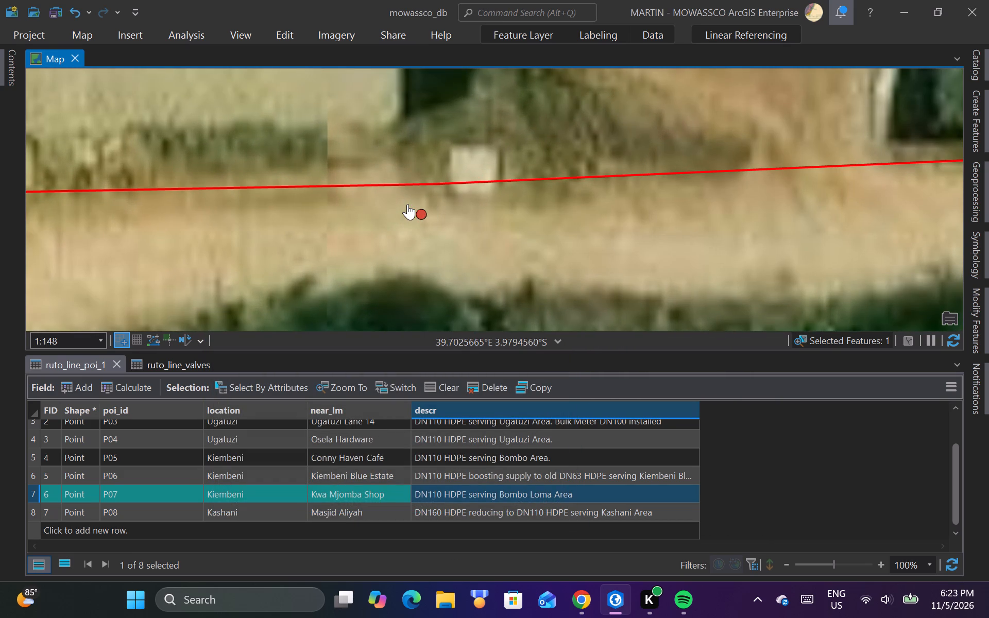
click(286, 32)
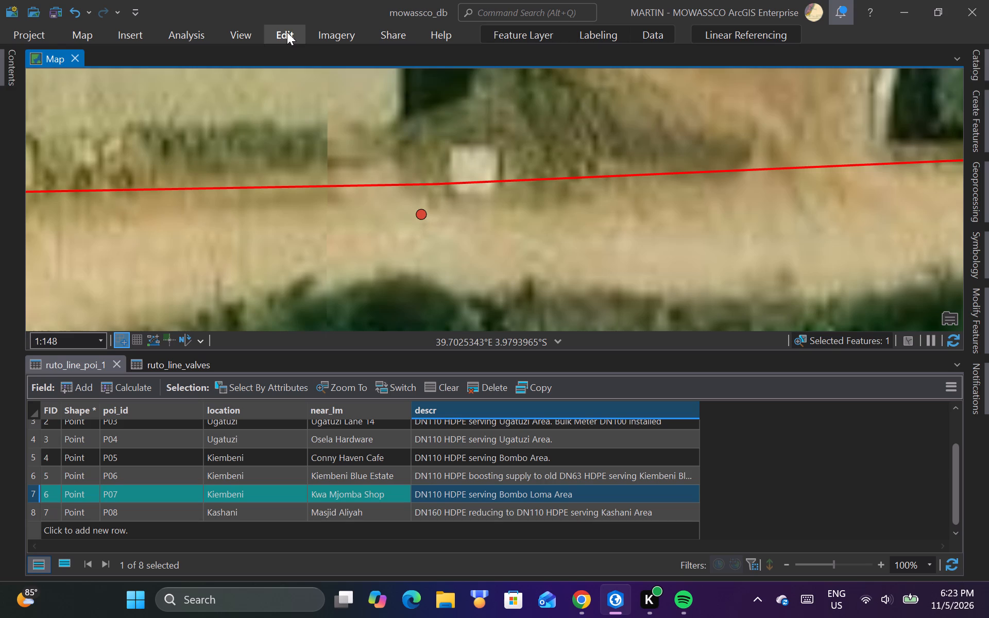
click(528, 57)
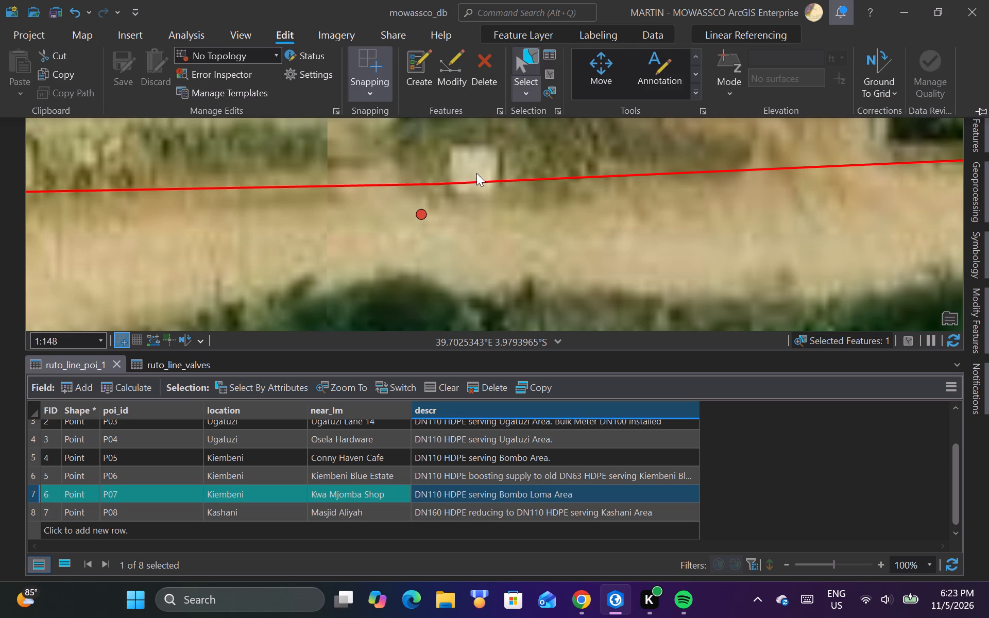
click(473, 166)
drag(458, 158, 489, 208)
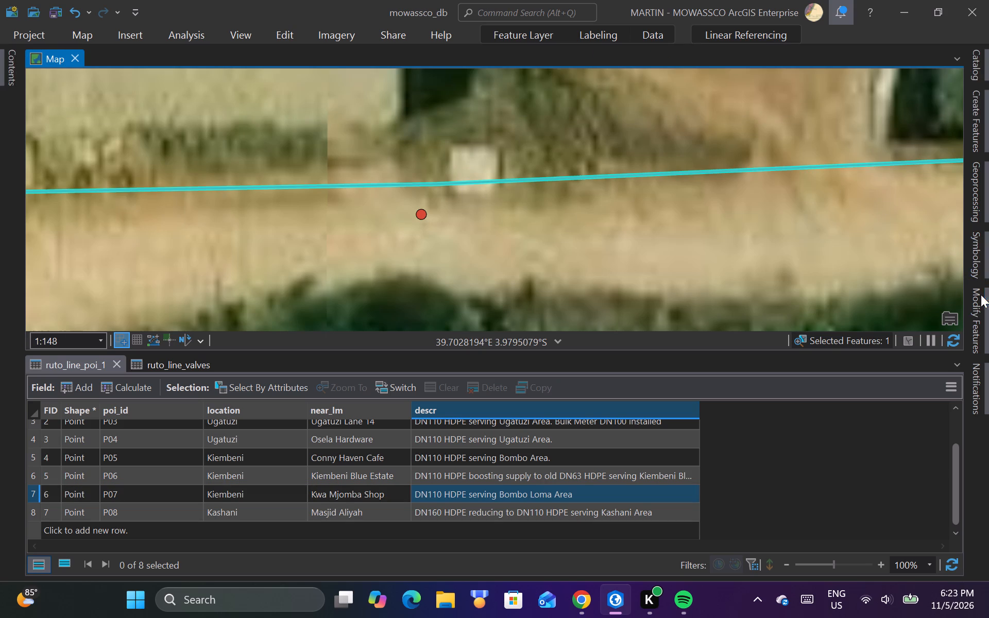
click(987, 306)
click(885, 273)
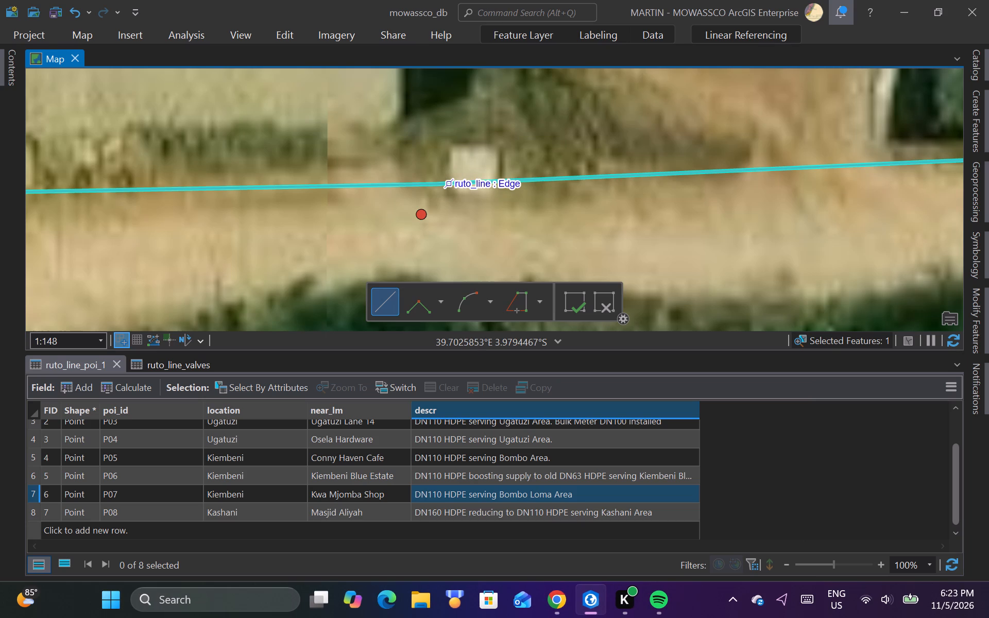
click(433, 183)
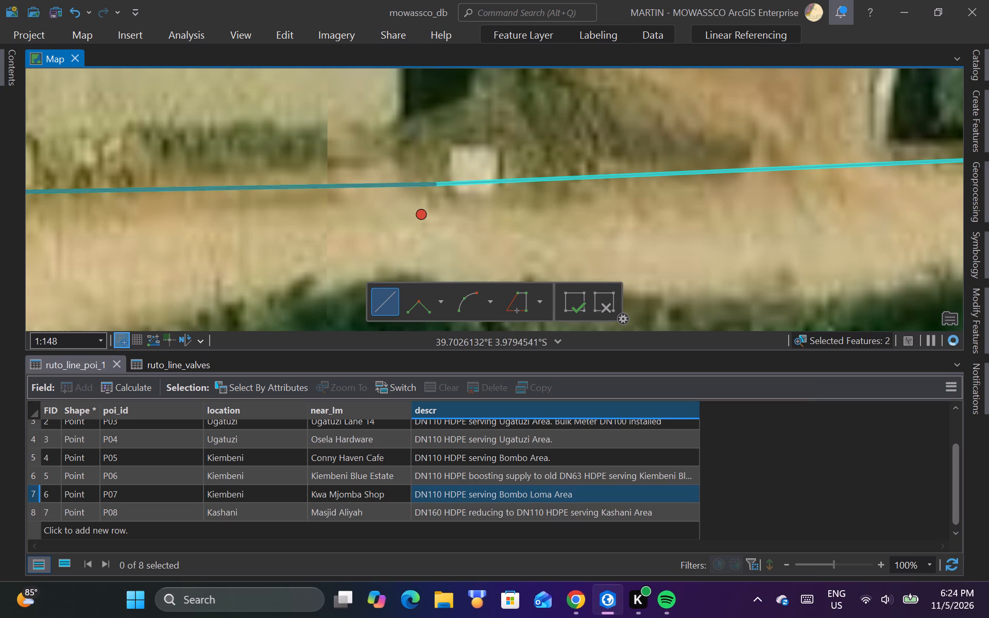
Create a ruto_line_valves point snapped to the new ruto_line split endpoint beside surveyed point P12.
click(975, 120)
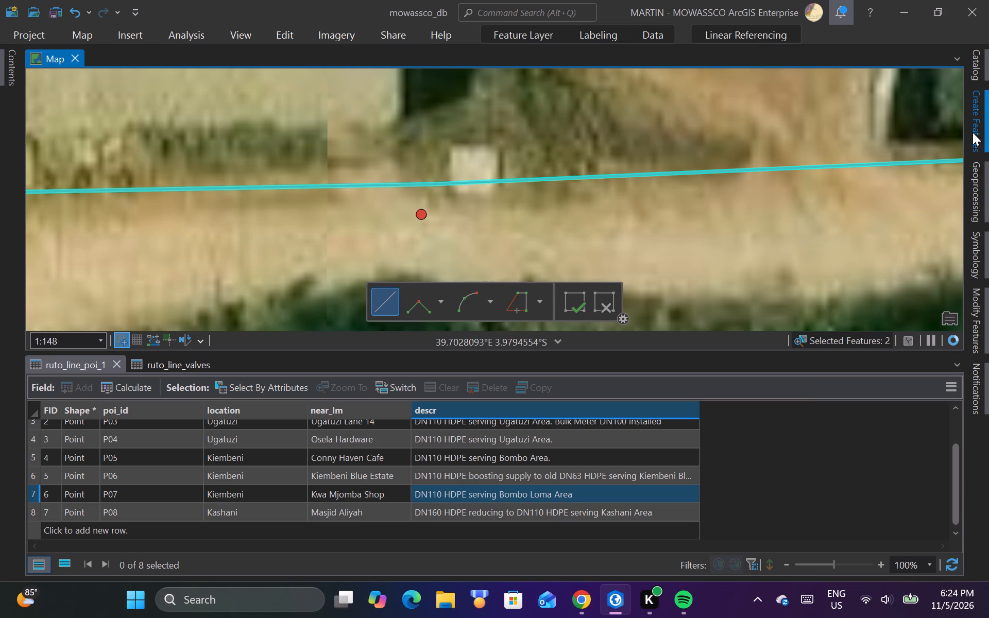
click(889, 443)
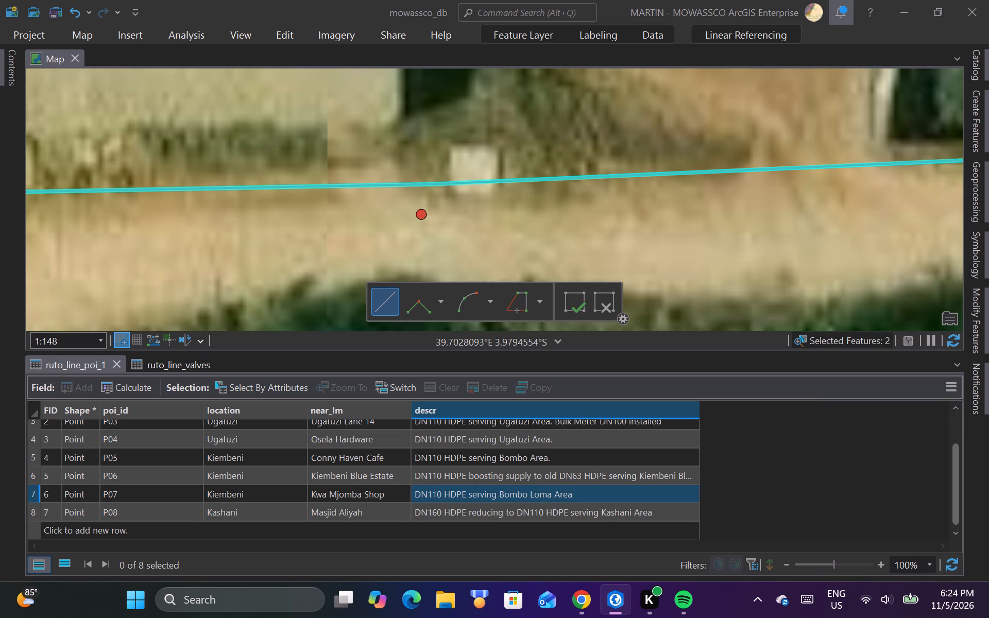
click(433, 183)
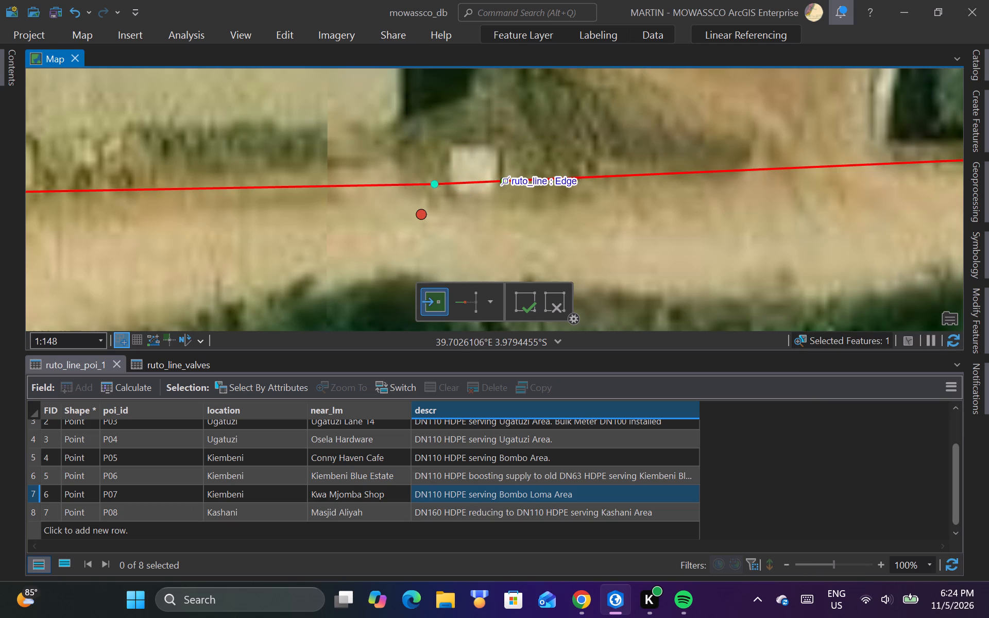
In the ruto_line_valves table, set the new point's type to Sluice Valve and its diameter to 400.
click(152, 367)
scroll(467, 519, down, 2)
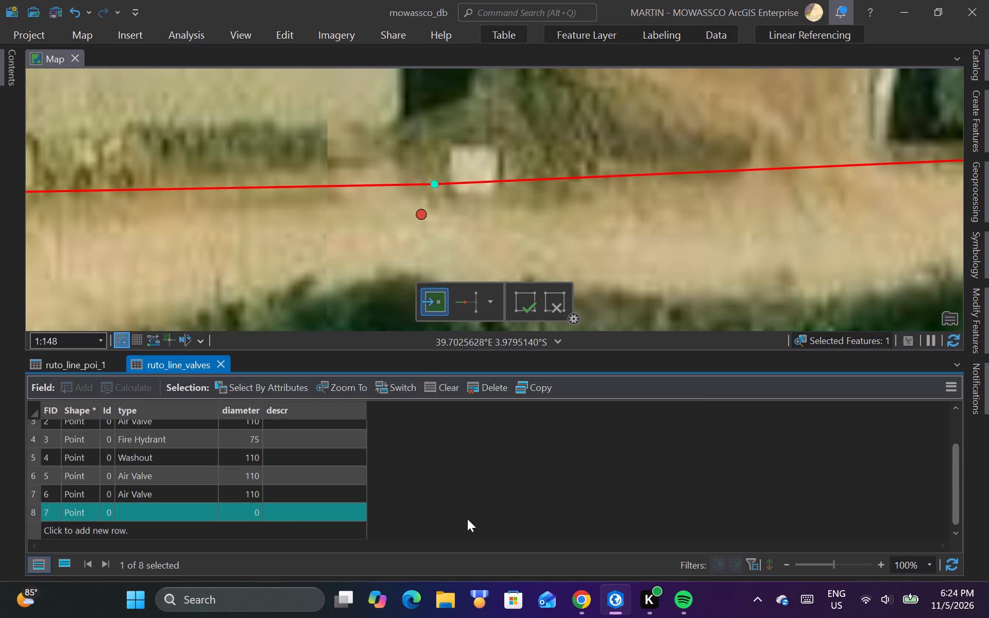
triple_click(159, 512)
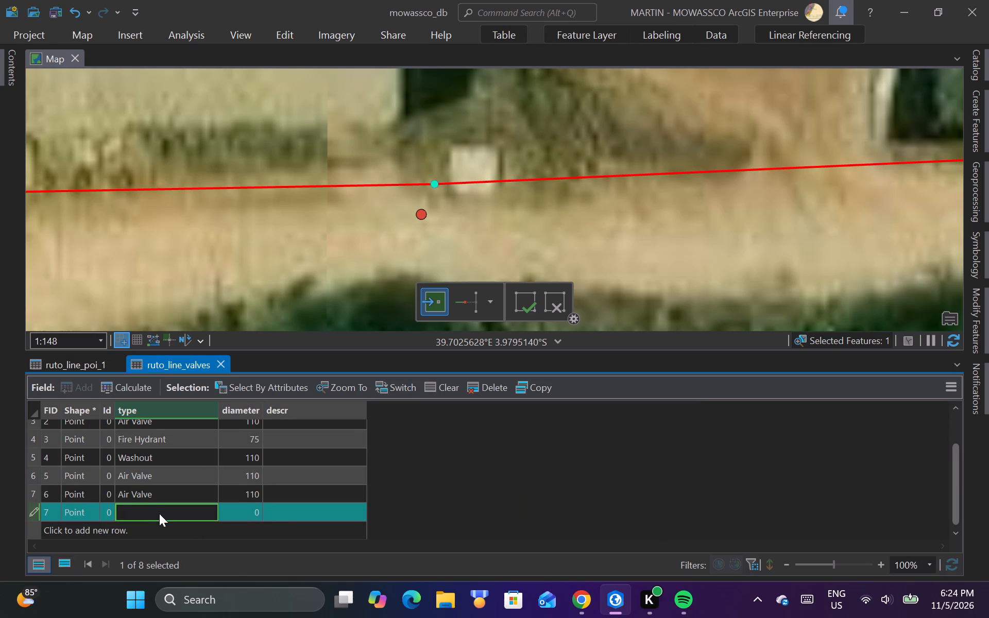
key(BackSpace)
key(BackSpace)
key(s)
text(luice)
key(space)
key(BackSpace)
double_click(238, 511)
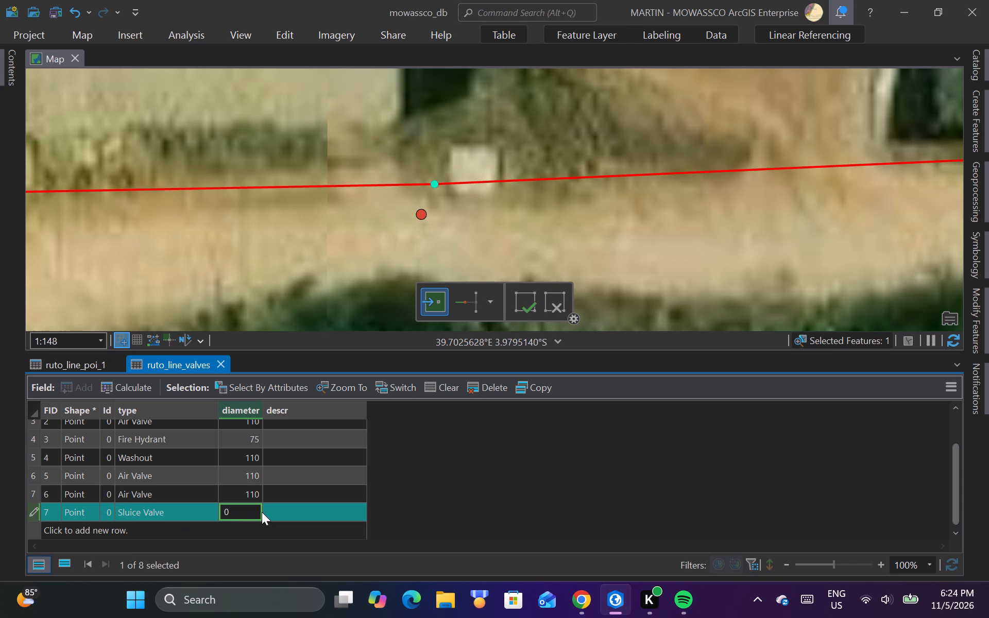
key(BackSpace)
key(BackSpace)
text(400)
Enter the sluice valve's description "Was initially used as rationing valve." and move to the preceding Air Valve row.
double_click(280, 512)
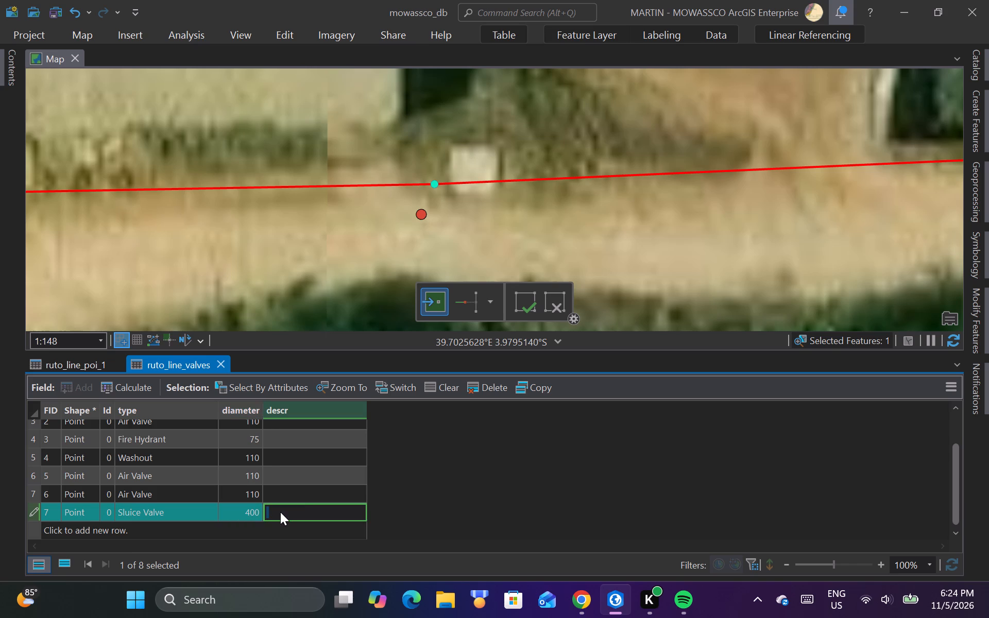
key(BackSpace)
key(w)
text(as initially used)
key(space)
text(as)
key(space)
text(rationing valve)
key(period)
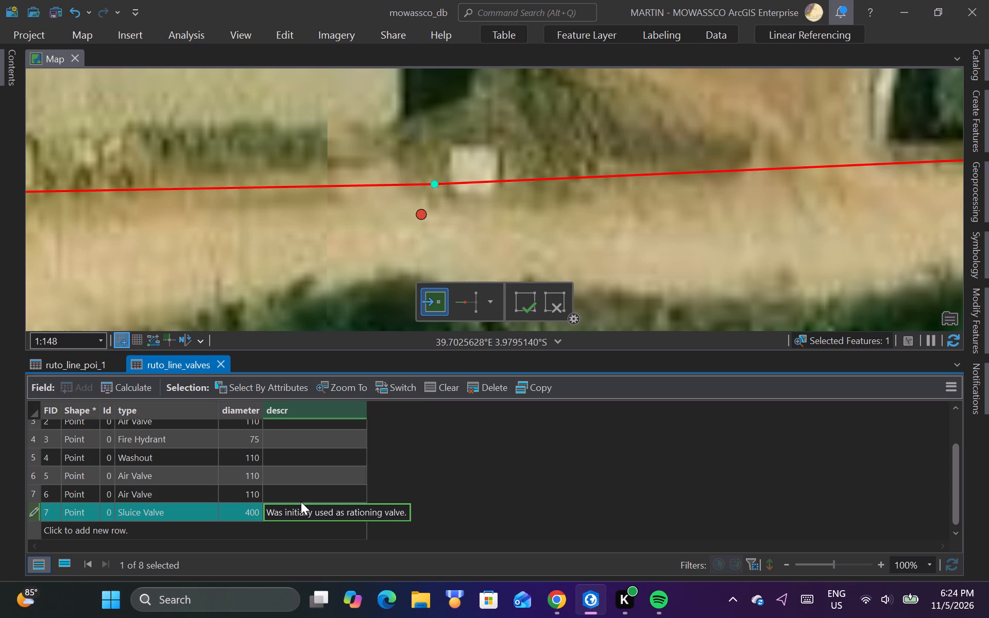
click(25, 493)
click(27, 492)
click(31, 494)
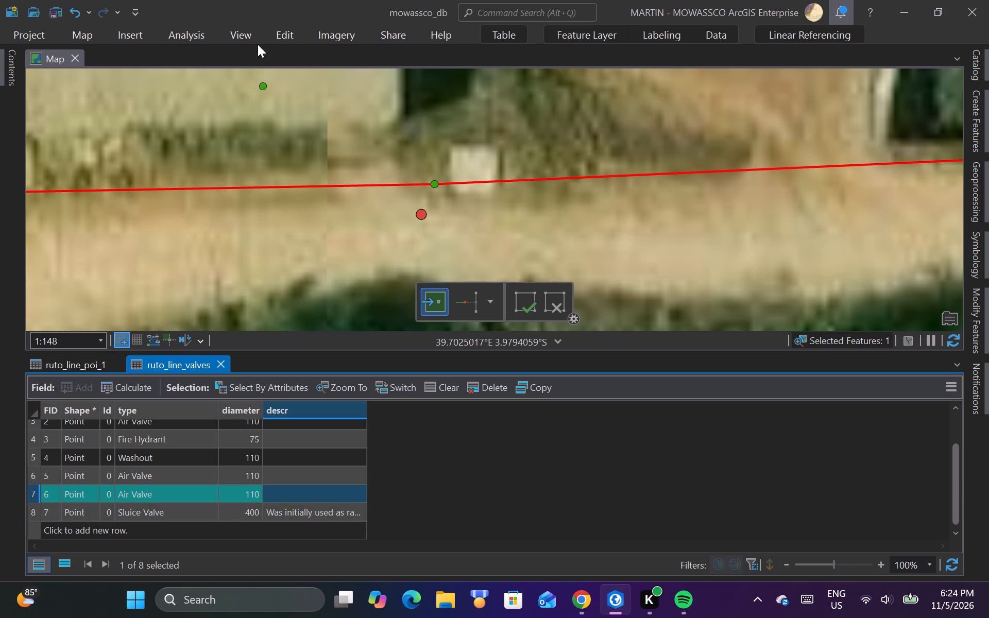
Save the pending edits.
click(285, 34)
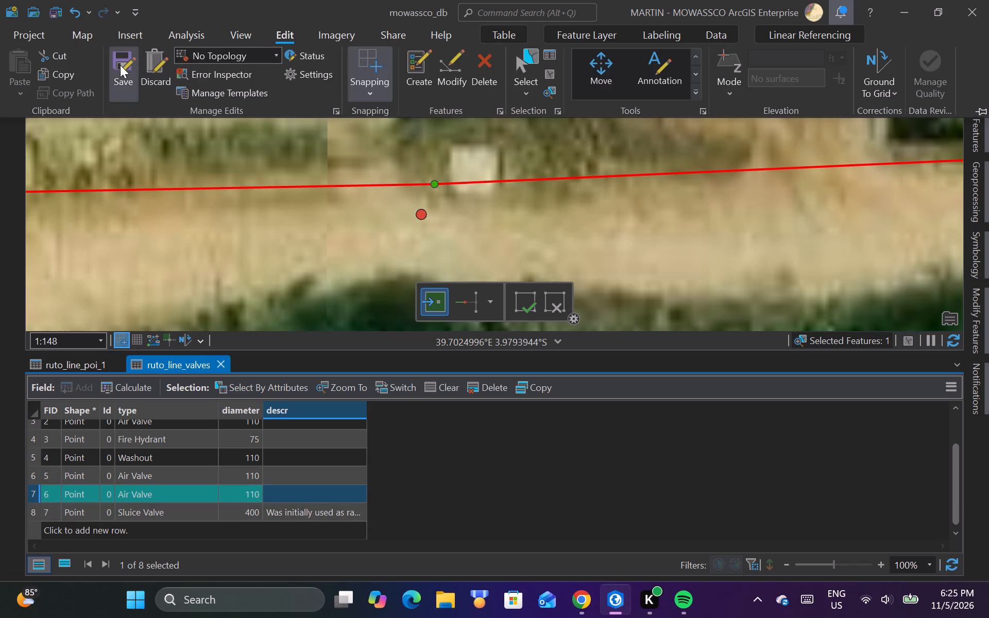
click(120, 65)
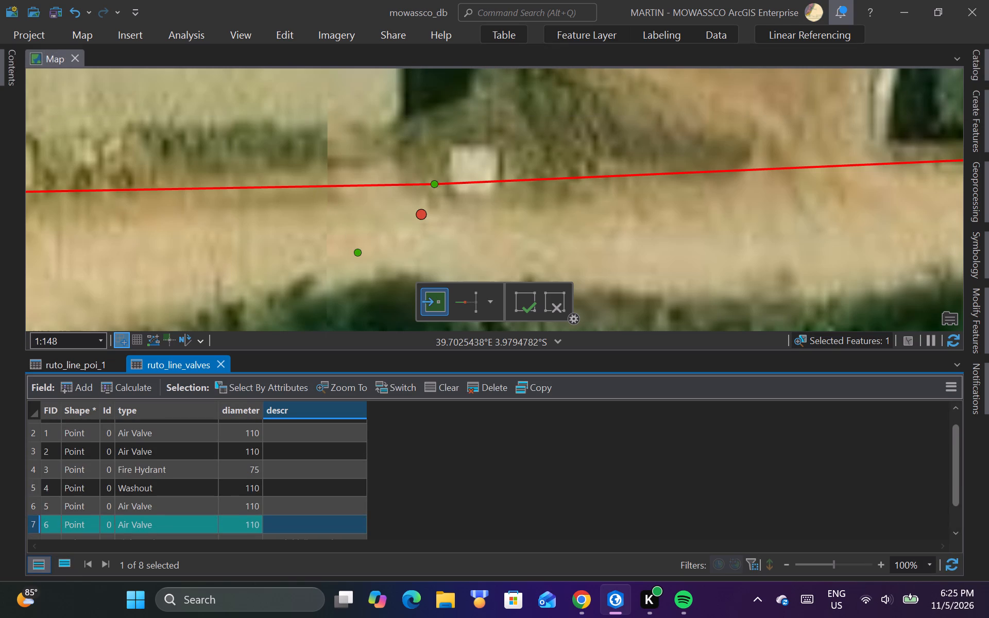
Examine the surveyed points and stars along the red pipeline around the new sluice valve over a wider extent.
scroll(351, 209, down, 3)
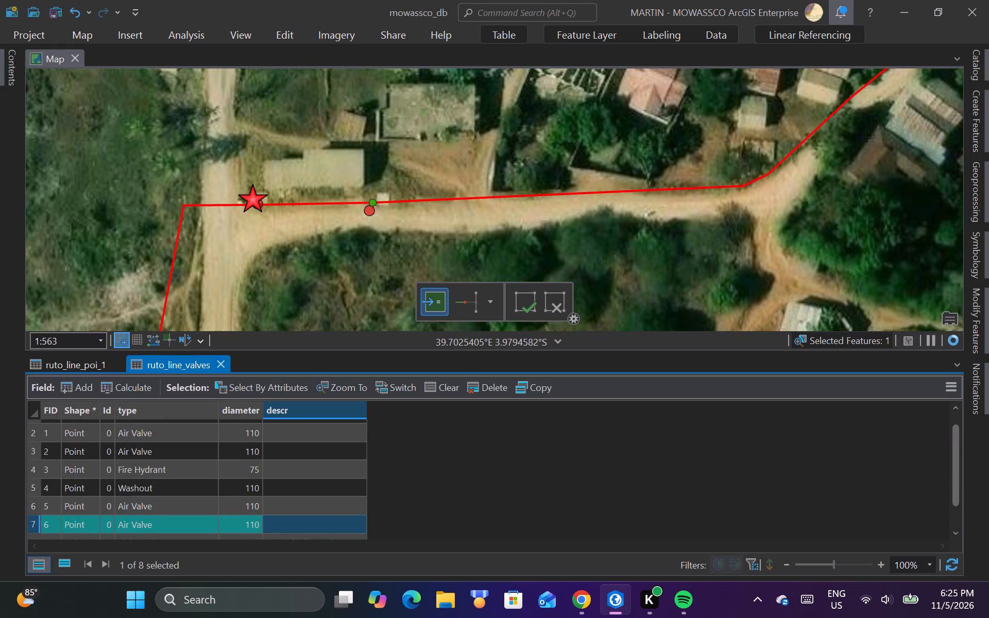
scroll(351, 209, down, 3)
scroll(414, 224, down, 2)
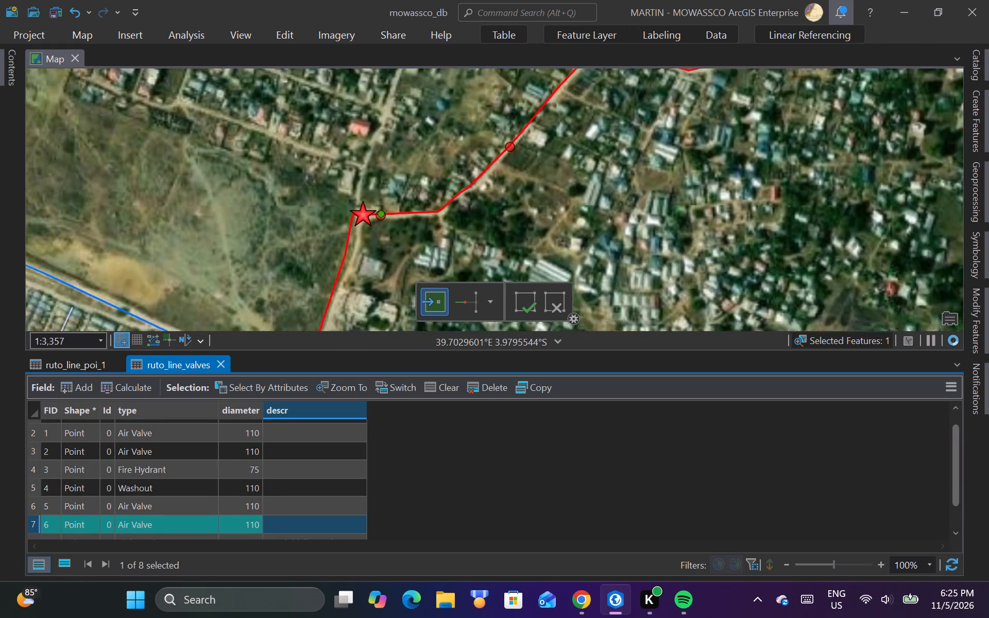
scroll(414, 224, down, 2)
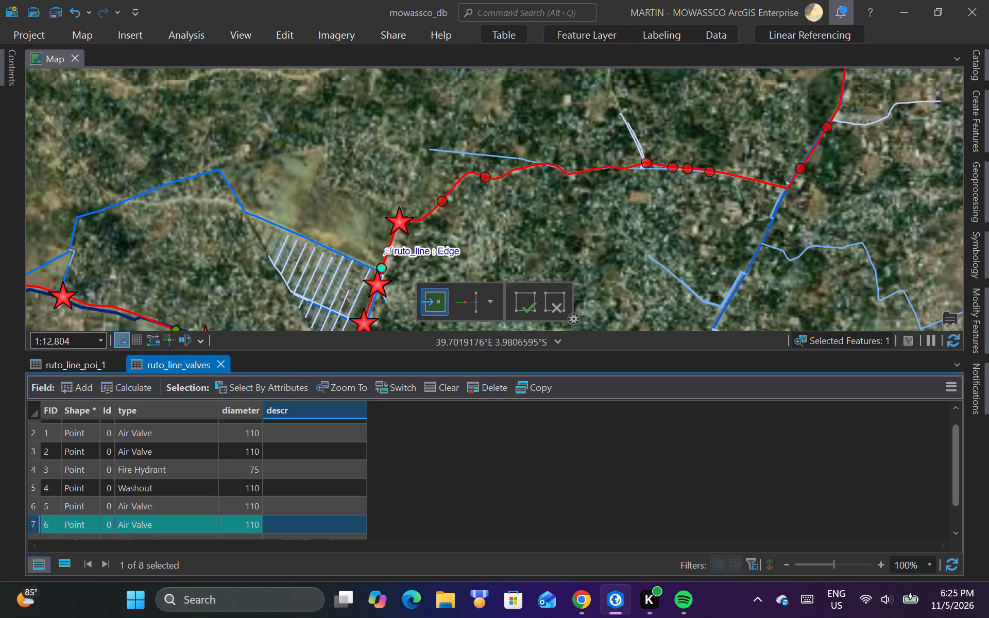
scroll(399, 222, up, 3)
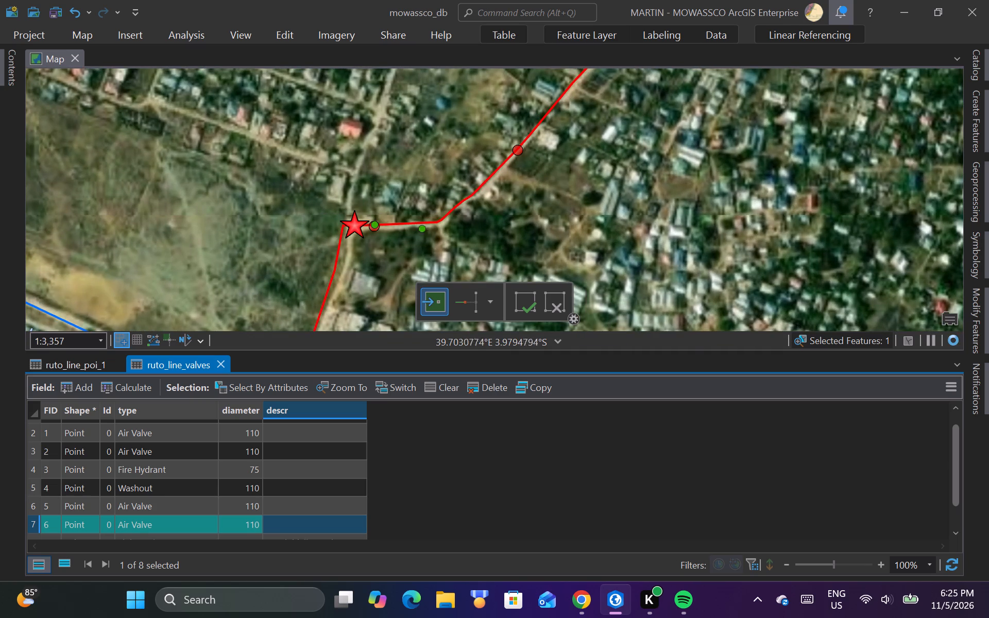
scroll(373, 232, up, 1)
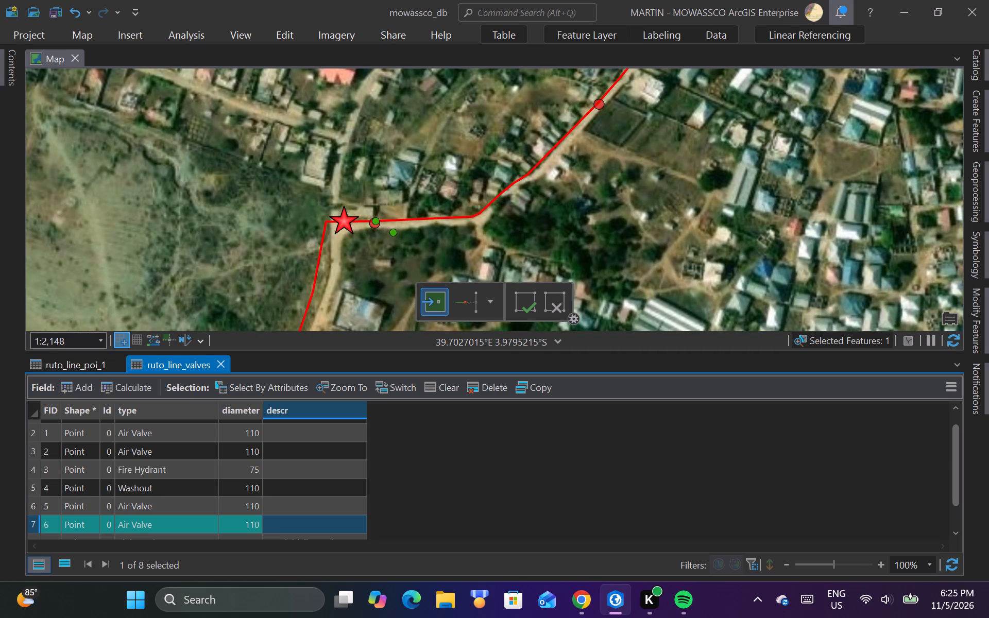
Examine the red pipeline around the new sluice valve and on toward the next surveyed point to the northeast.
scroll(383, 227, up, 3)
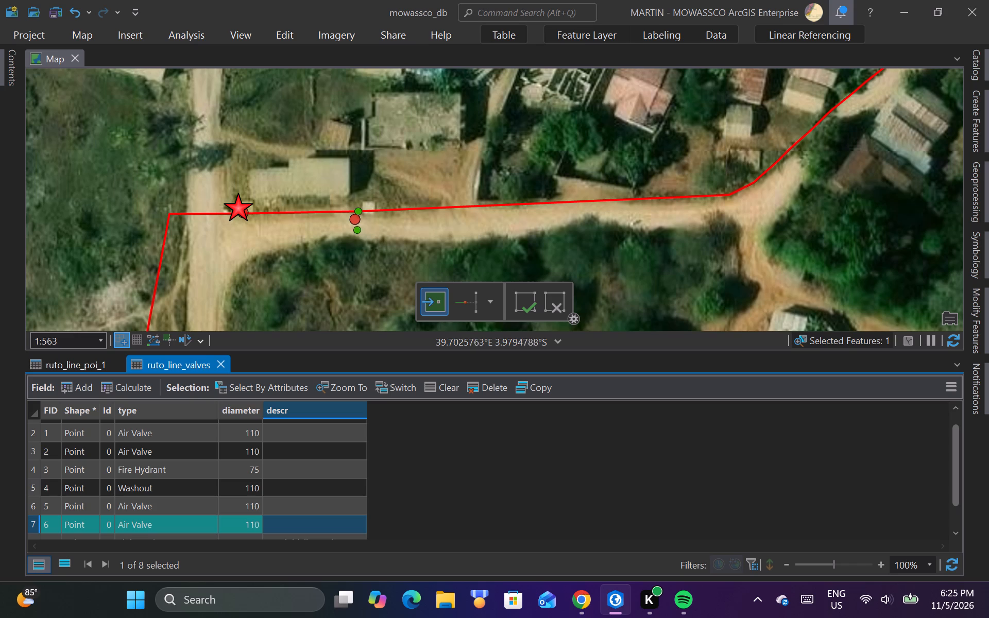
scroll(369, 219, up, 1)
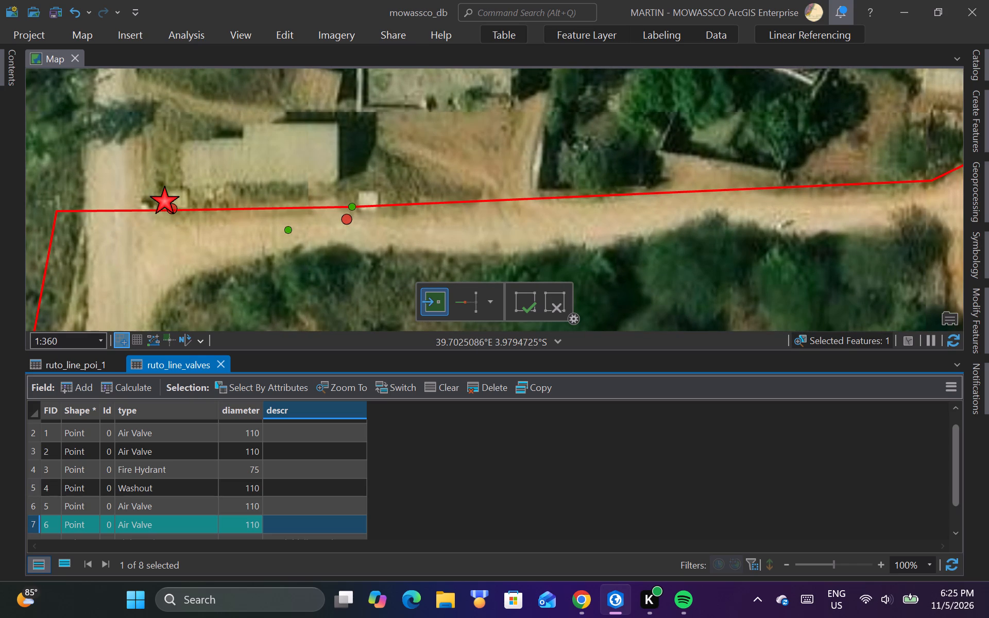
scroll(286, 230, down, 2)
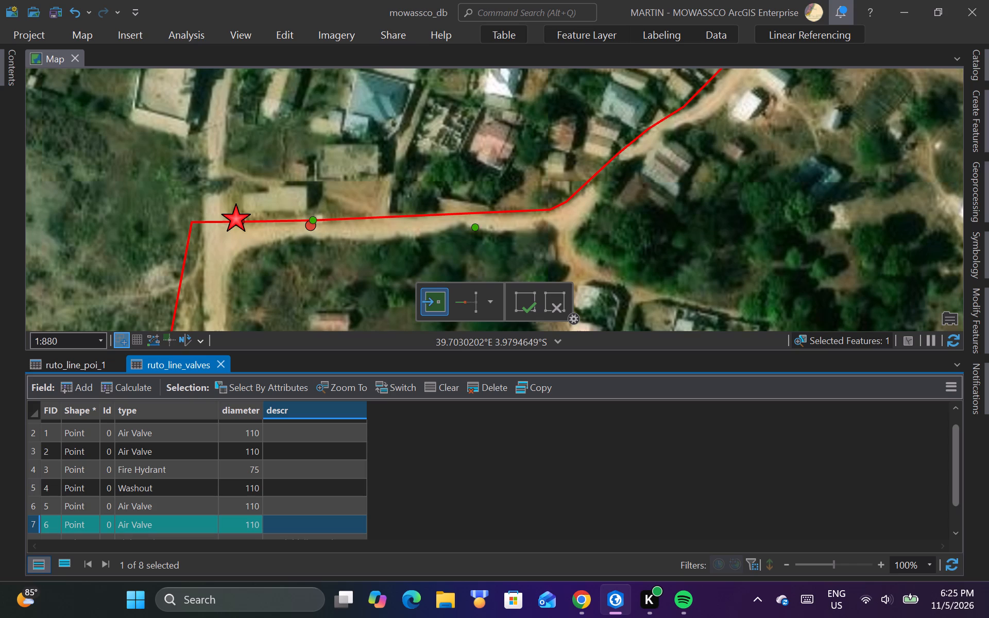
scroll(475, 227, up, 1)
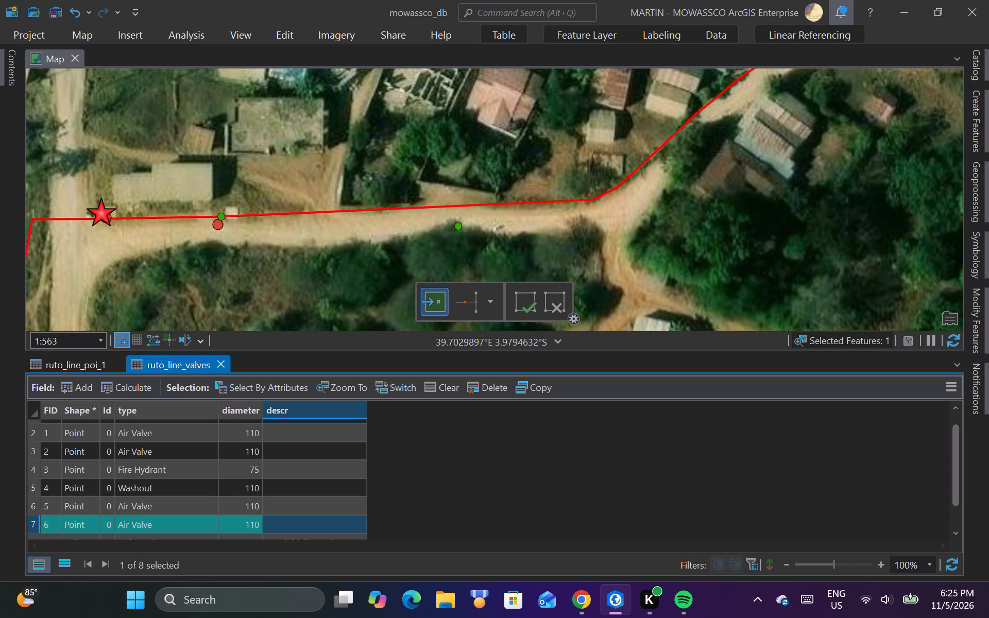
scroll(310, 238, up, 1)
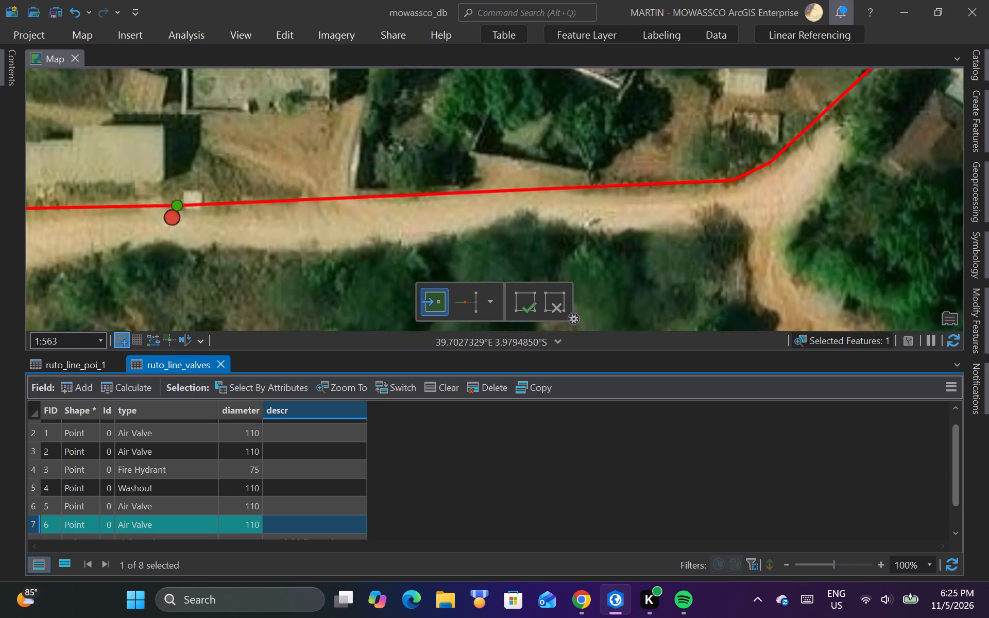
scroll(298, 236, down, 4)
scroll(295, 236, up, 1)
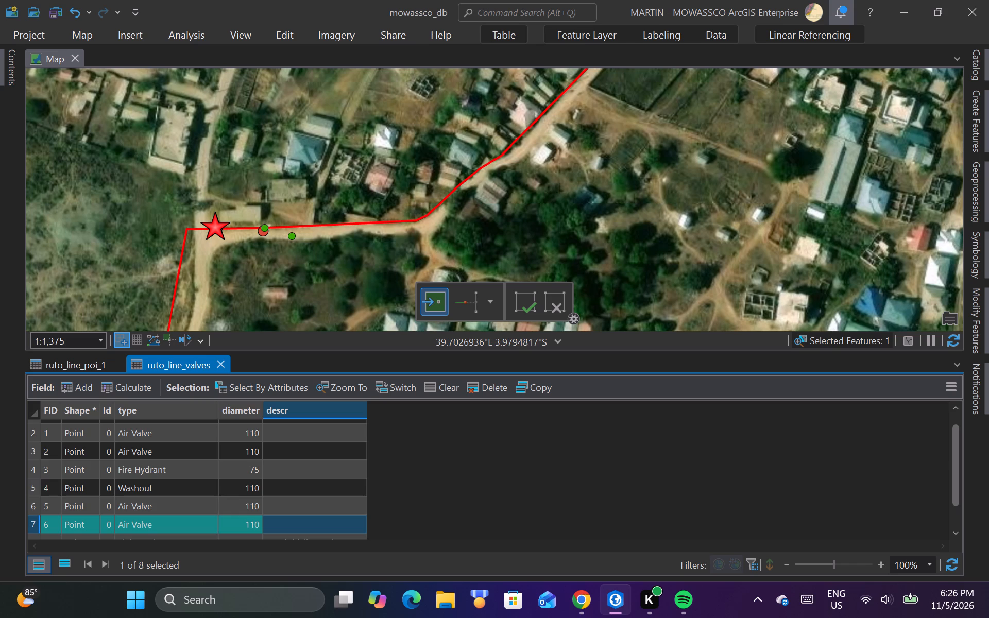
scroll(292, 236, down, 2)
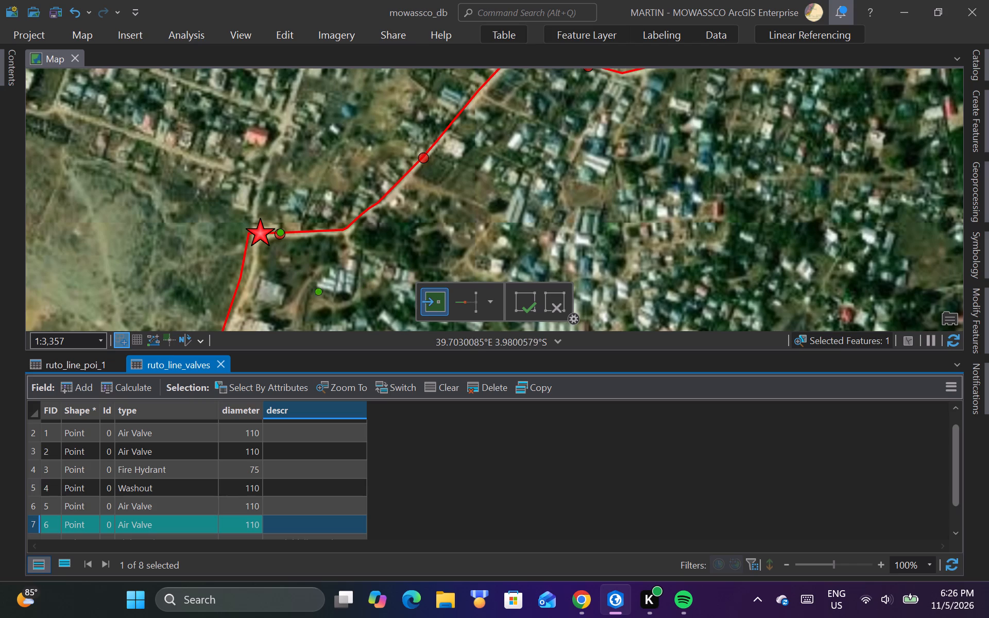
scroll(269, 276, down, 1)
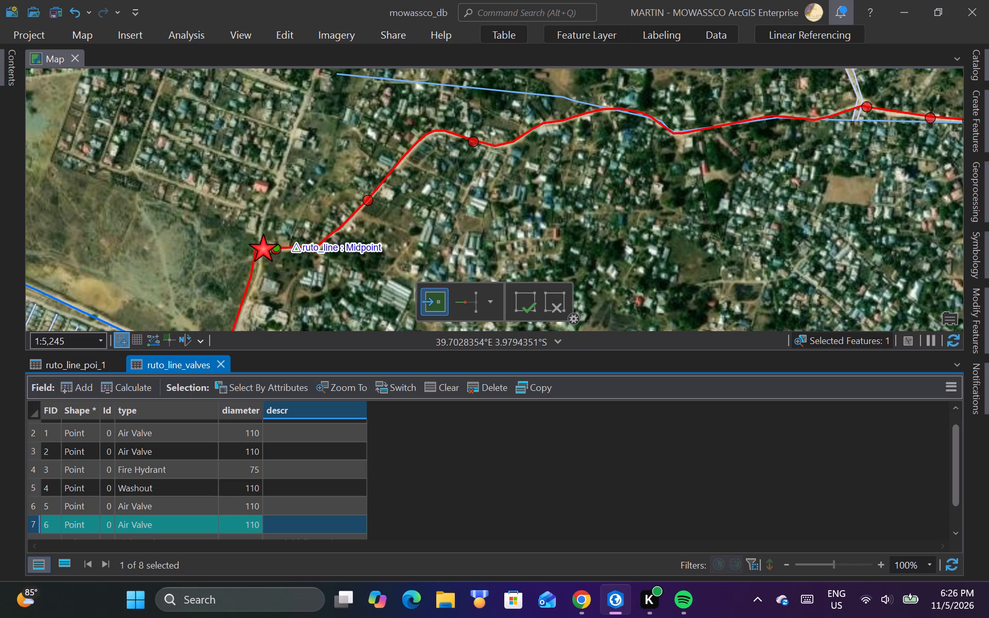
scroll(341, 259, up, 1)
scroll(254, 259, up, 1)
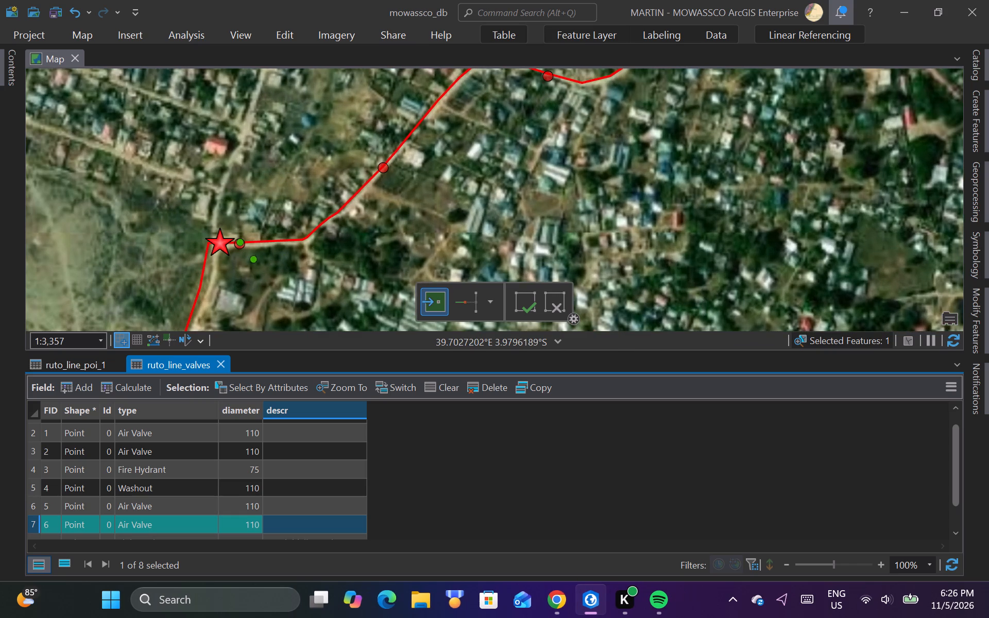
scroll(254, 259, up, 1)
scroll(264, 245, down, 2)
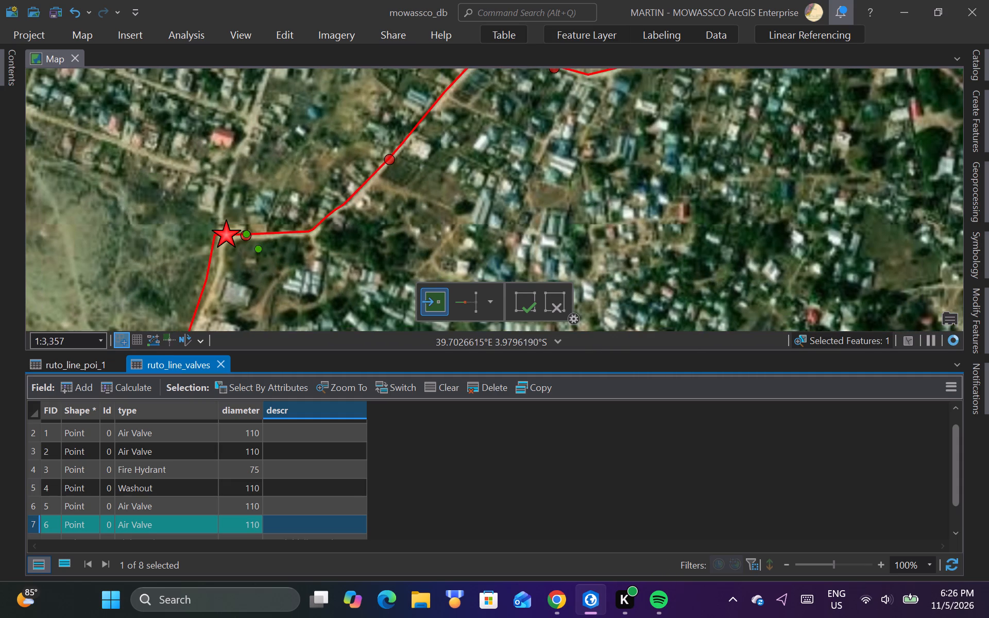
Inspect the ruto_line_poi attributes of the next surveyed point northeast of the sluice valve on the red pipeline.
scroll(386, 147, up, 3)
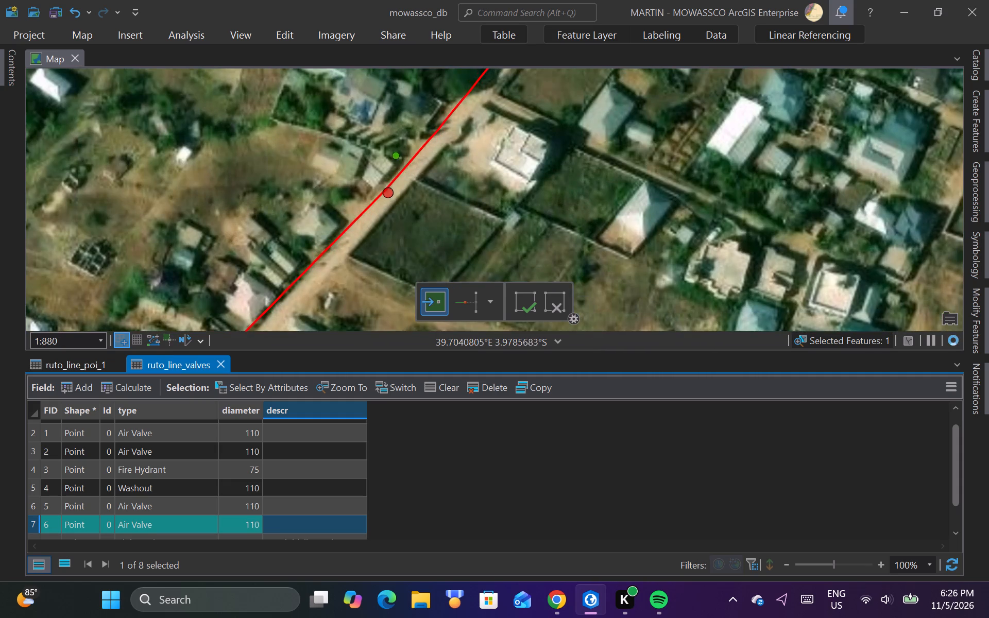
scroll(396, 171, up, 1)
click(86, 33)
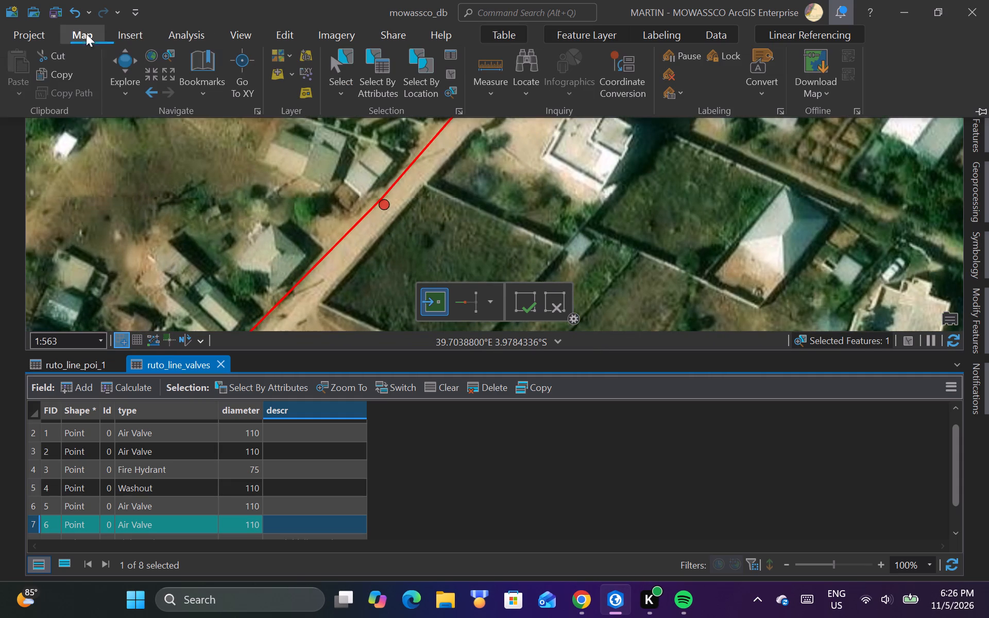
click(129, 64)
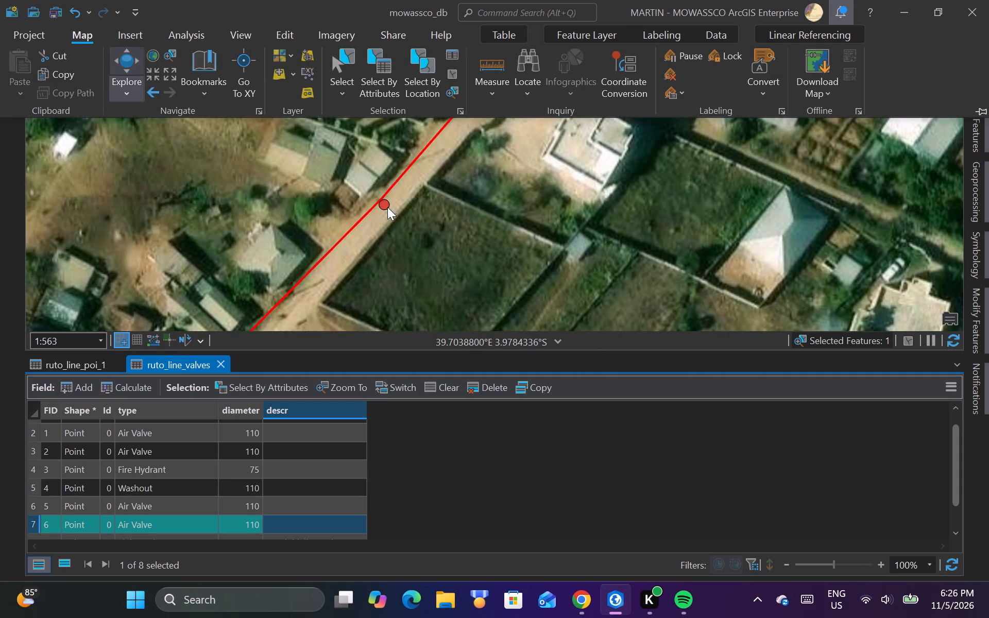
click(384, 207)
click(384, 207)
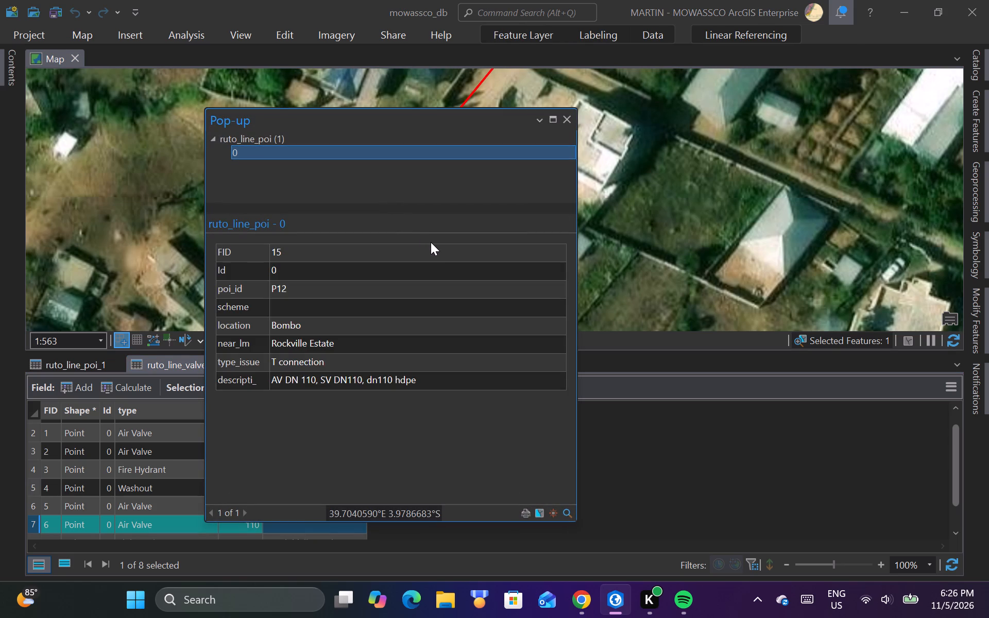
click(569, 117)
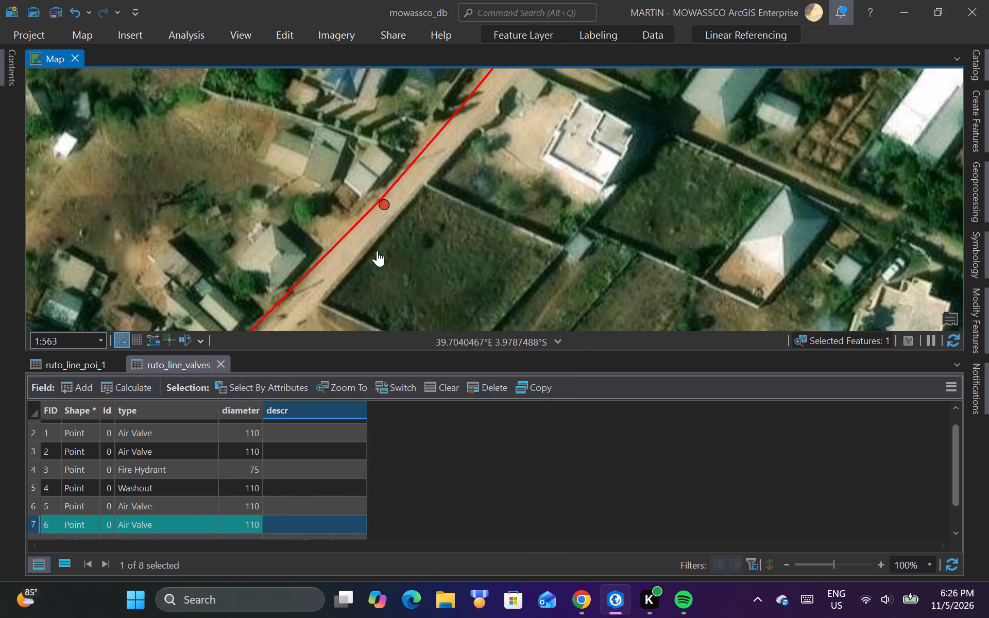
Examine the red pipeline's route, surveyed points and connecting blue lines on either side of the inspected point at several extents.
scroll(377, 251, down, 1)
scroll(368, 208, down, 1)
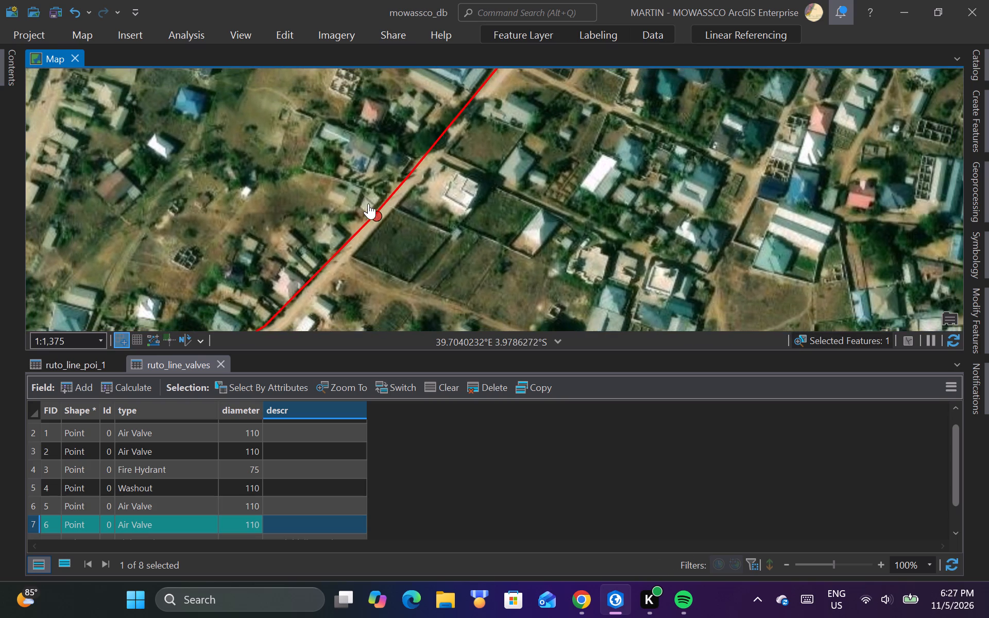
scroll(379, 199, down, 1)
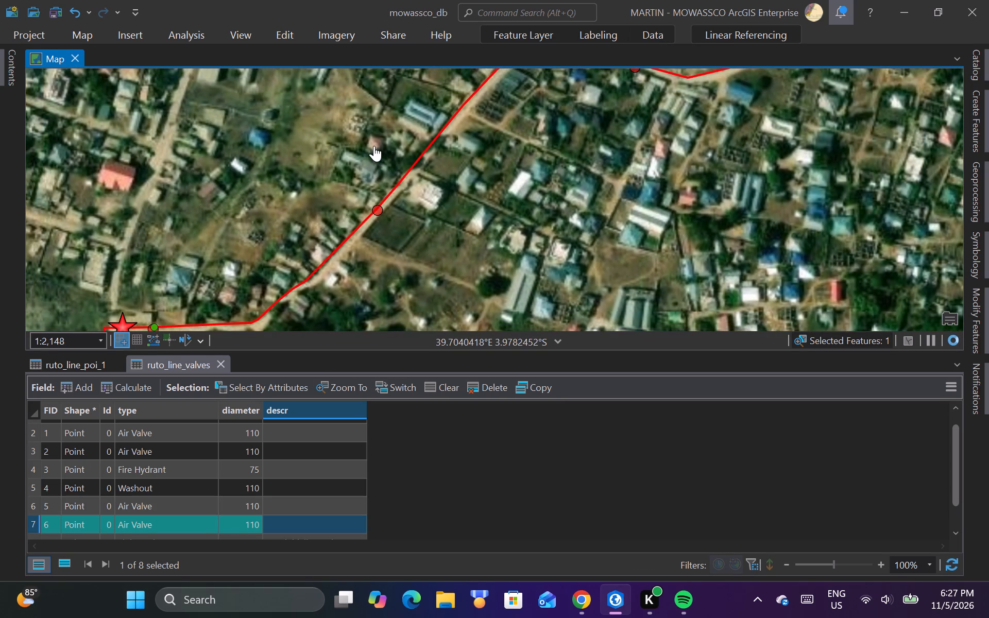
scroll(373, 146, up, 1)
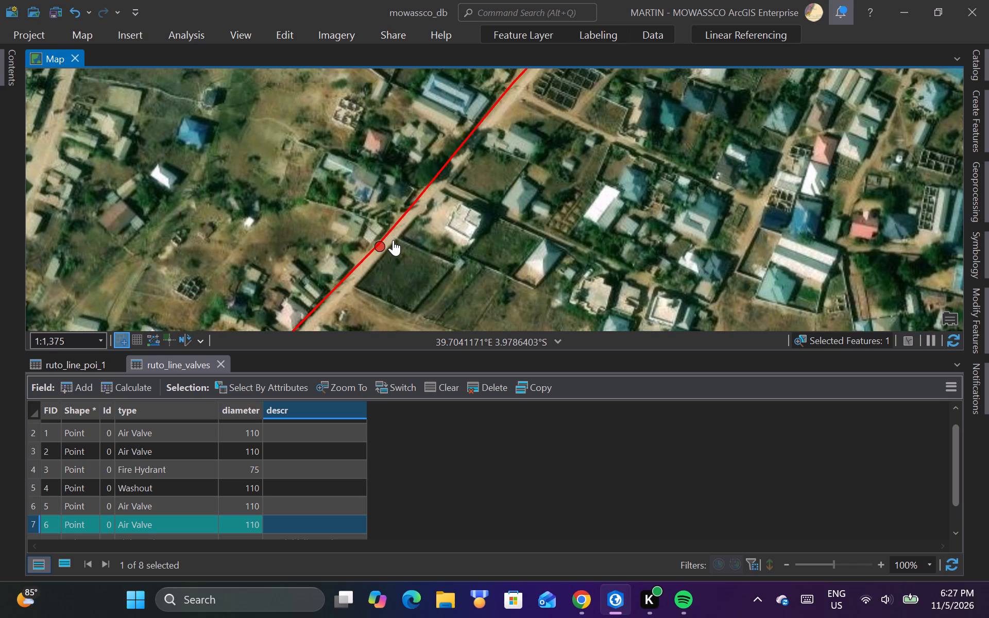
scroll(383, 255, down, 1)
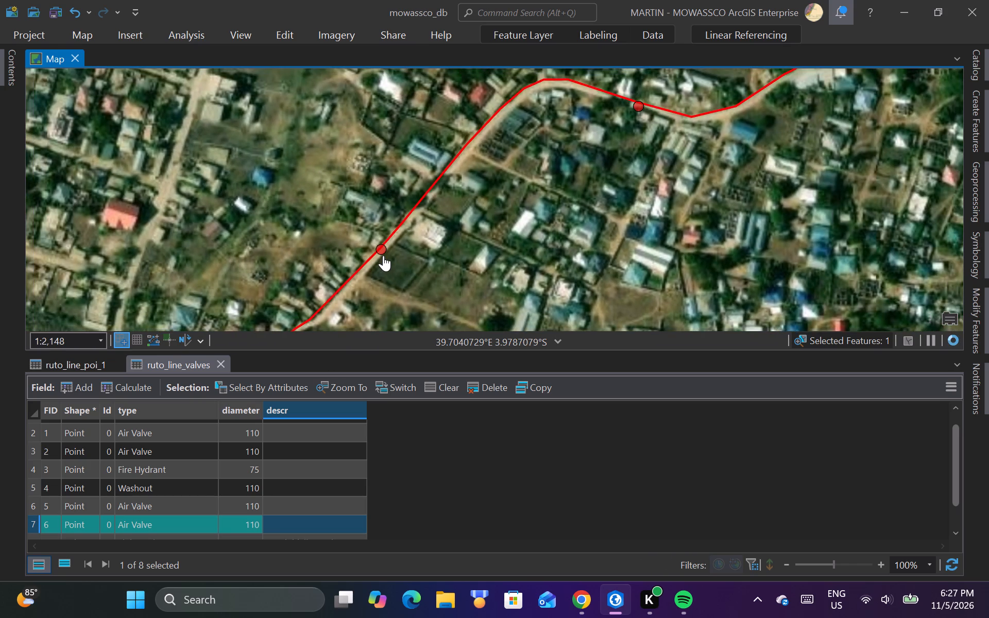
scroll(383, 255, down, 1)
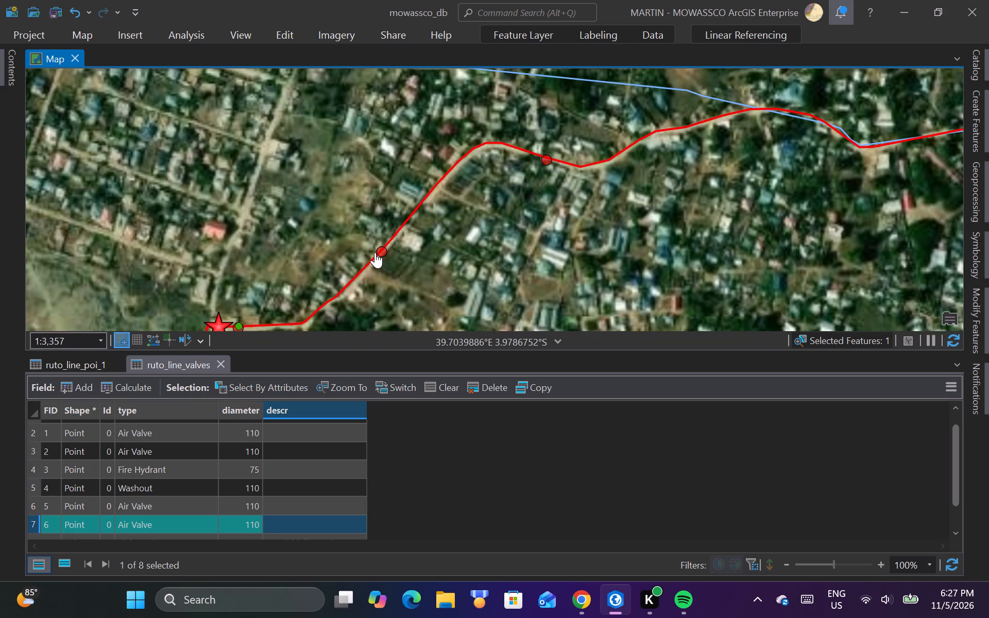
scroll(375, 252, up, 1)
scroll(373, 256, down, 2)
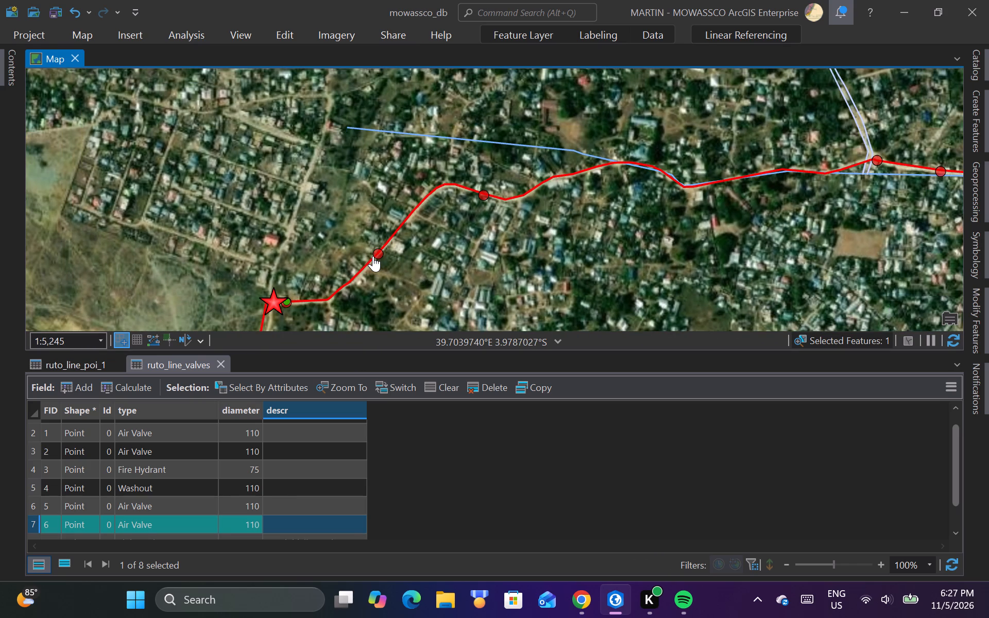
scroll(373, 256, up, 2)
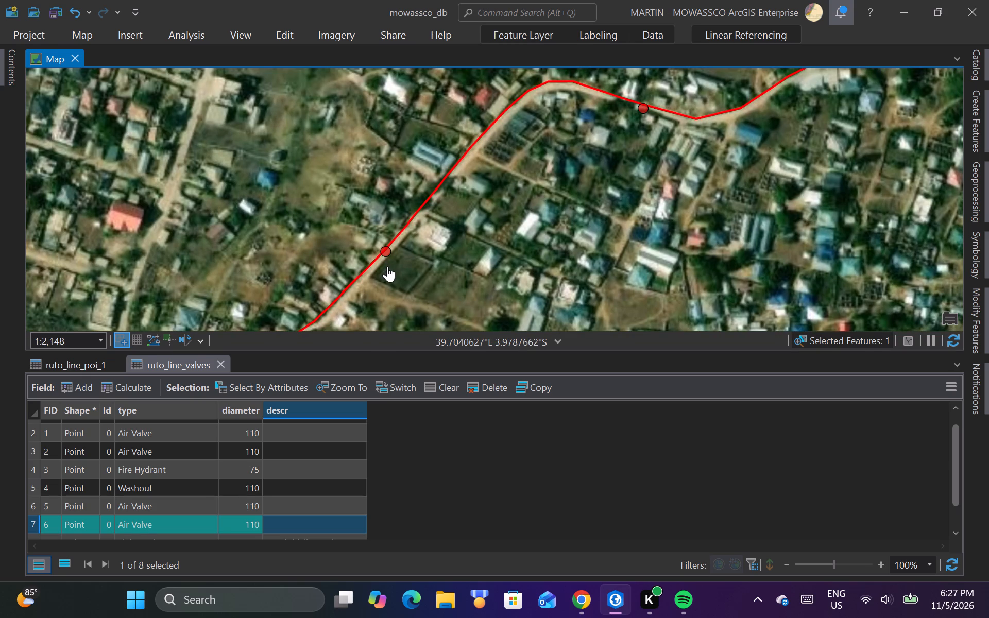
scroll(387, 266, down, 3)
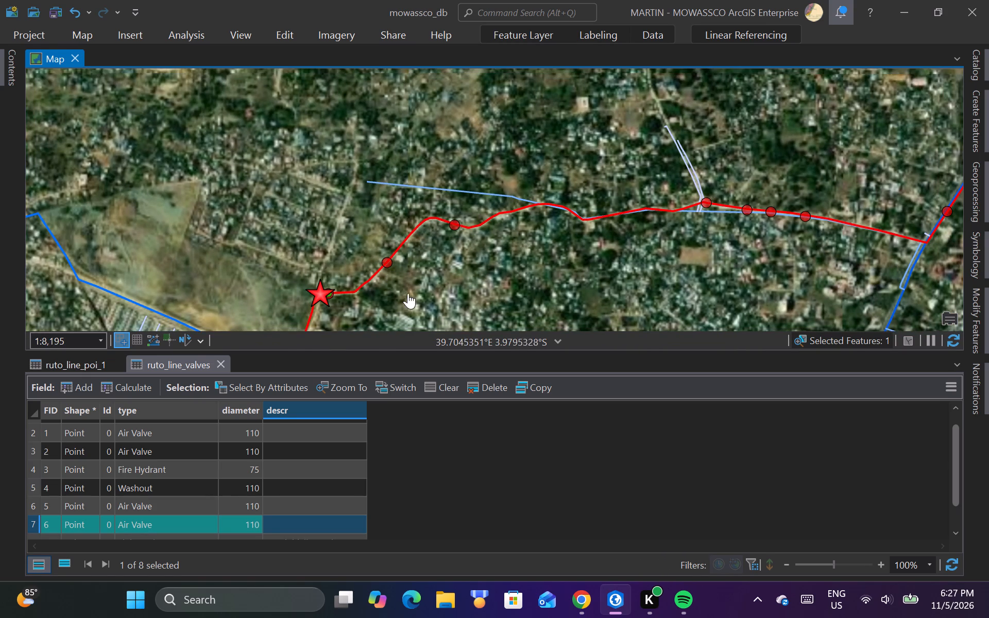
scroll(371, 260, down, 1)
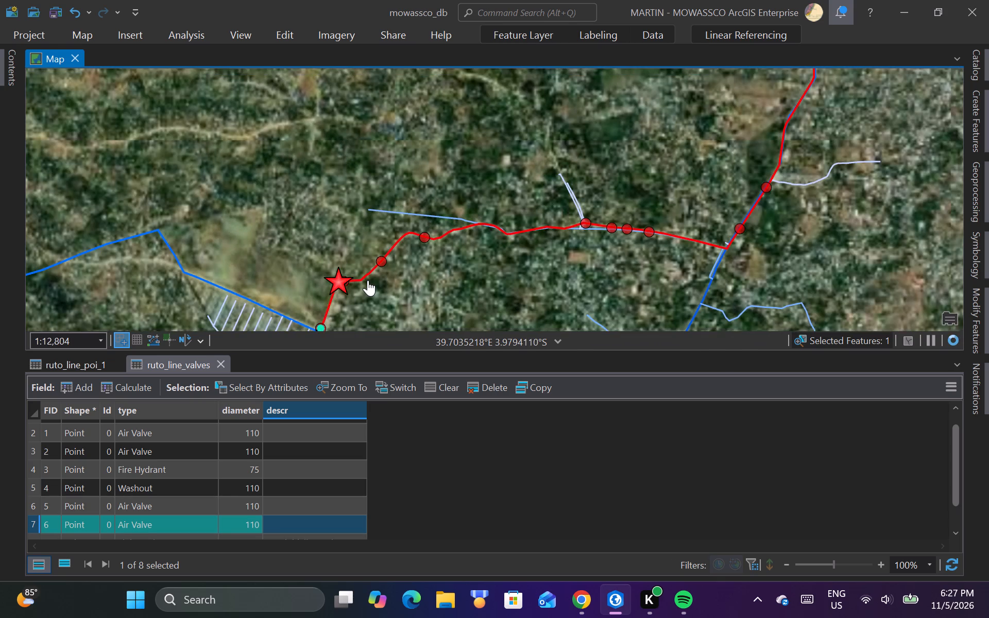
scroll(368, 280, down, 2)
scroll(365, 296, up, 2)
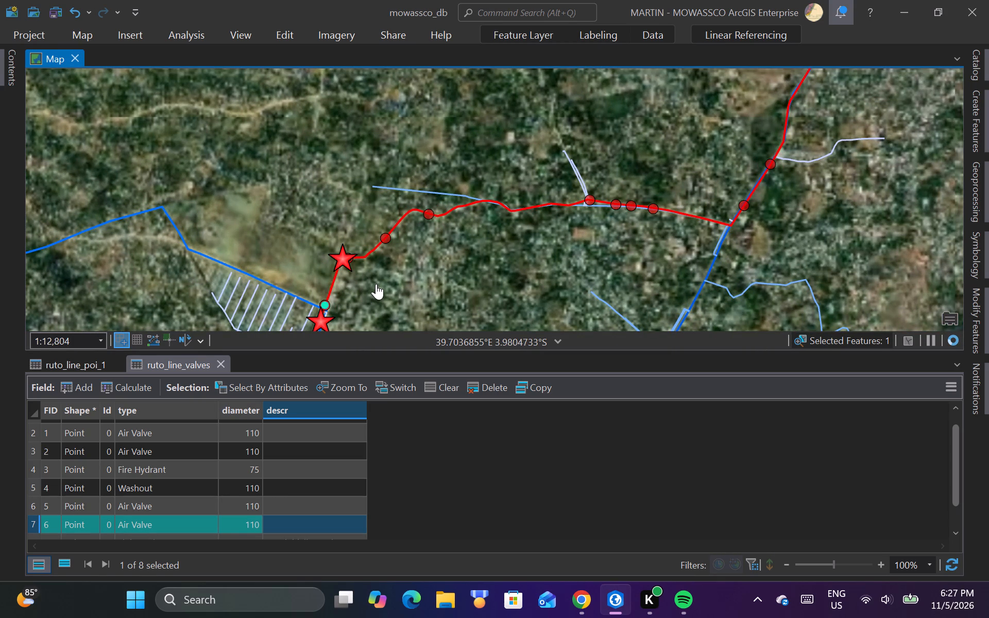
scroll(386, 250, up, 2)
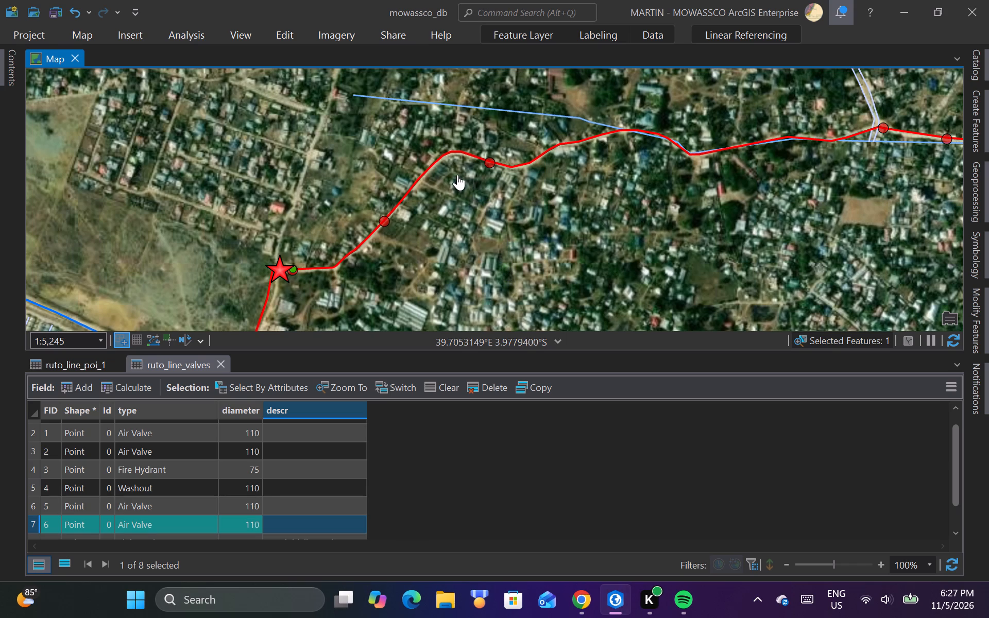
scroll(466, 168, up, 1)
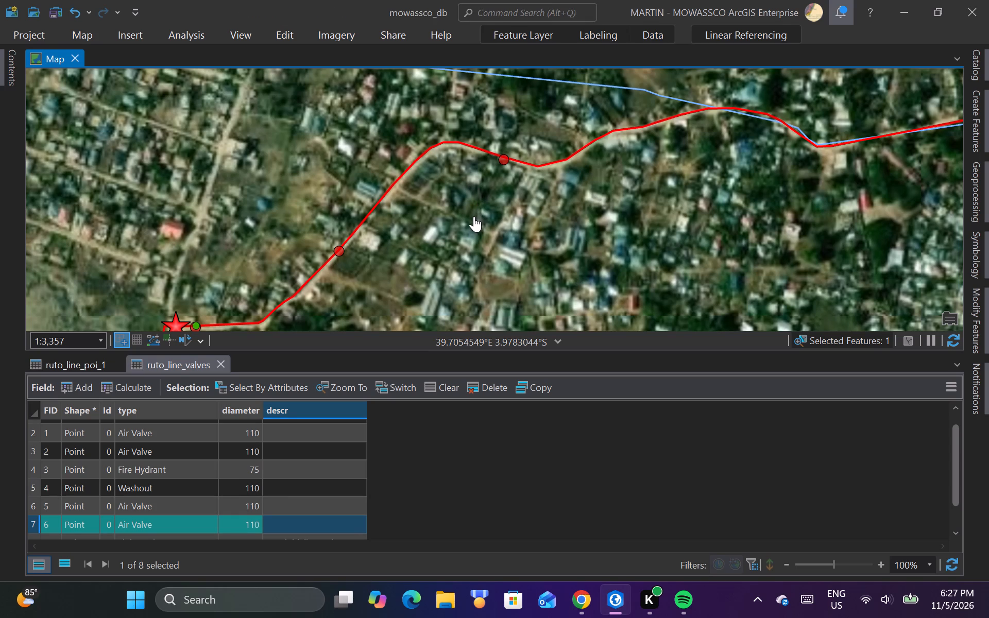
scroll(401, 220, down, 1)
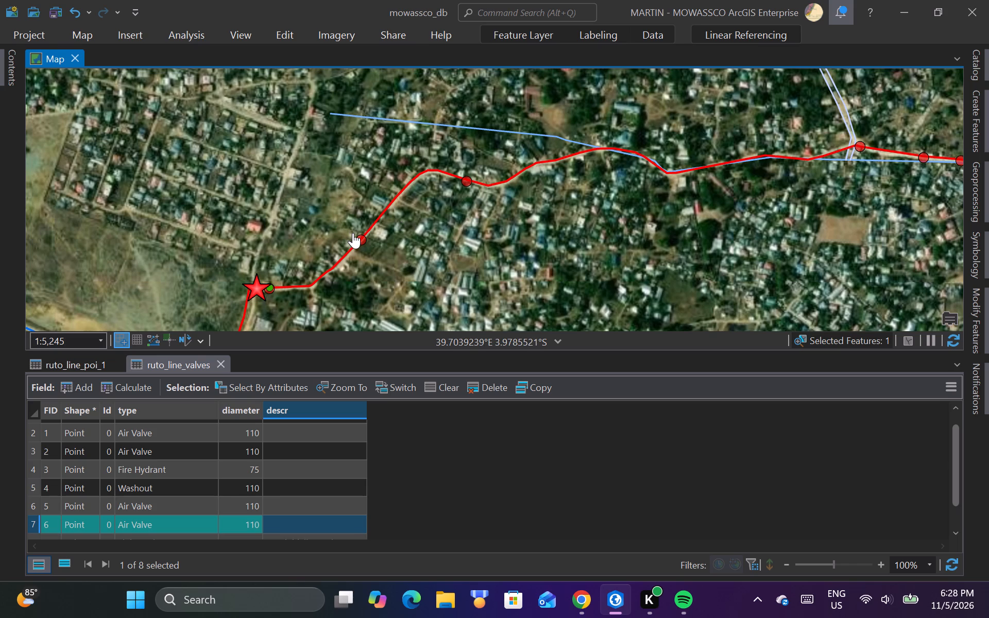
scroll(296, 303, down, 1)
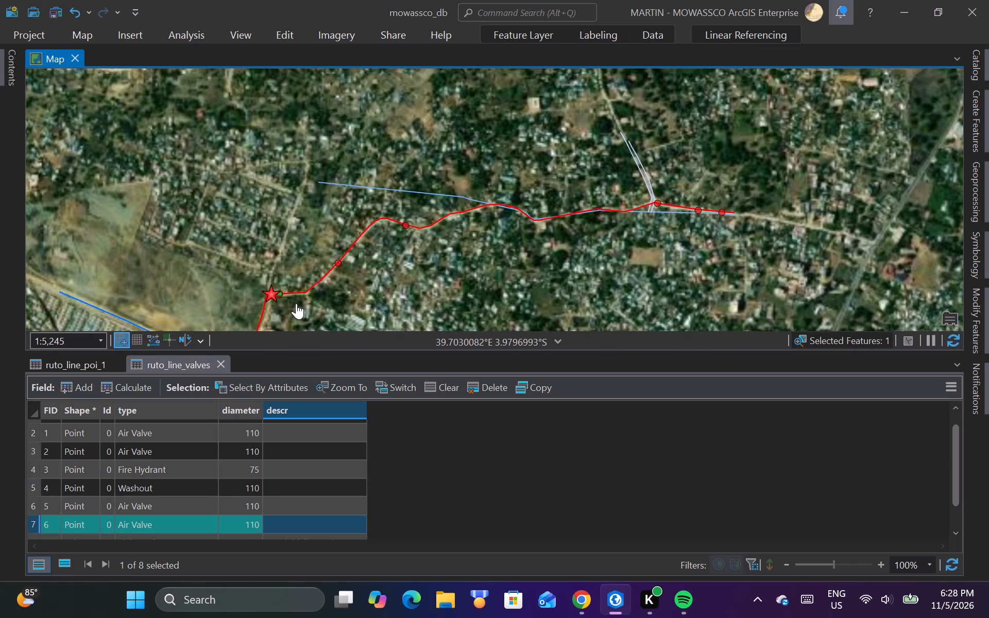
Recheck the ruto_line_poi attributes of the same surveyed point northeast of the sluice valve.
scroll(337, 274, up, 1)
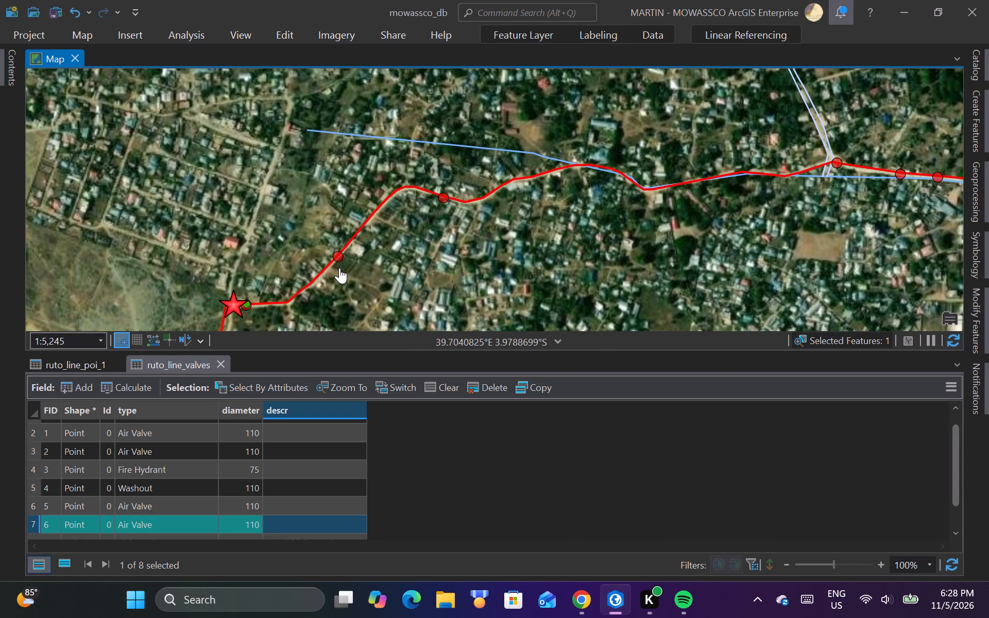
scroll(339, 268, up, 2)
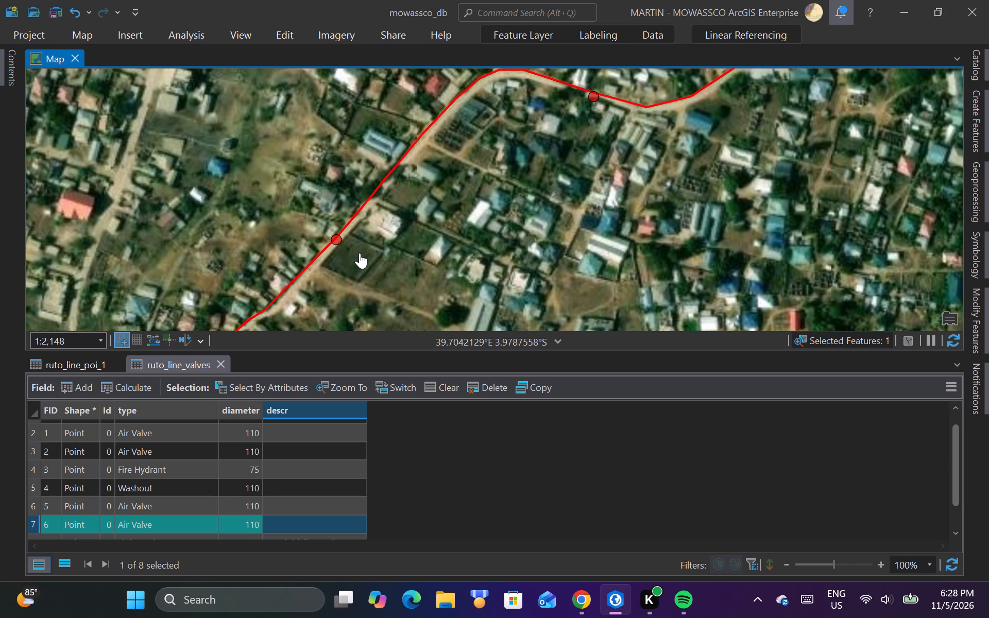
scroll(360, 253, down, 2)
scroll(355, 261, up, 2)
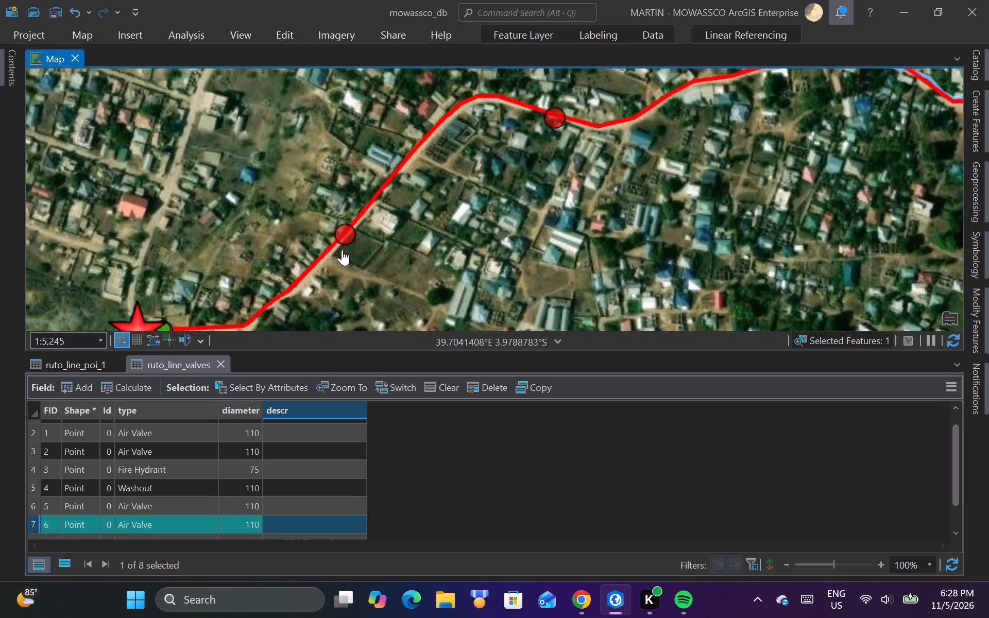
scroll(334, 241, up, 3)
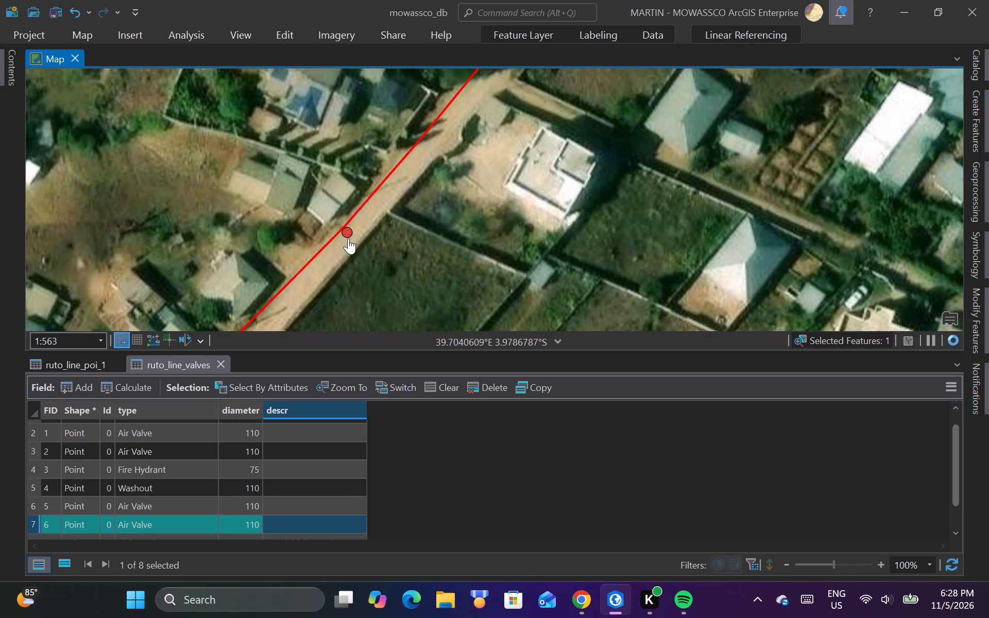
click(347, 231)
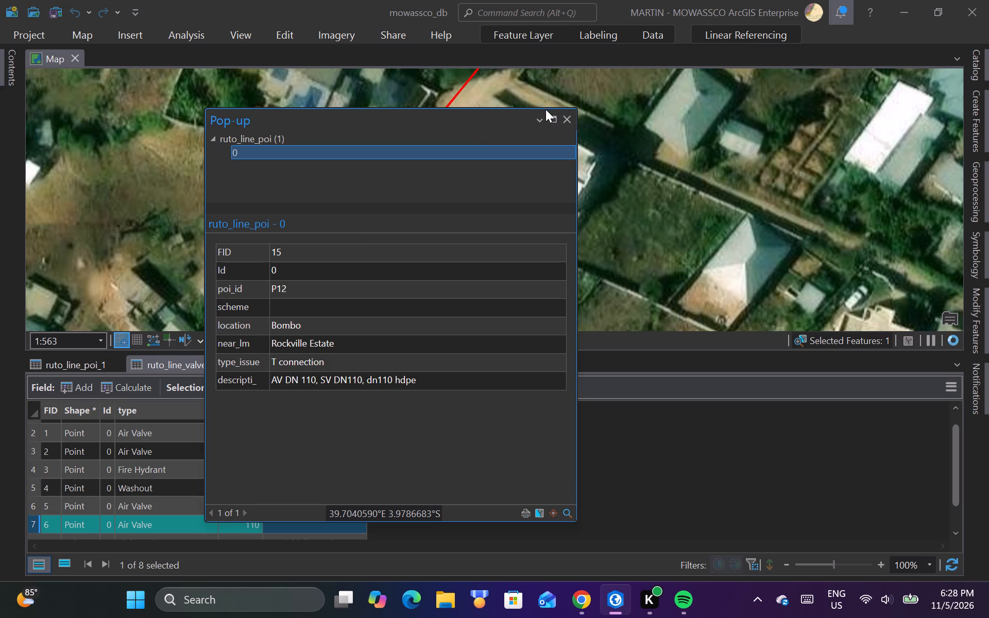
click(570, 119)
scroll(483, 176, down, 3)
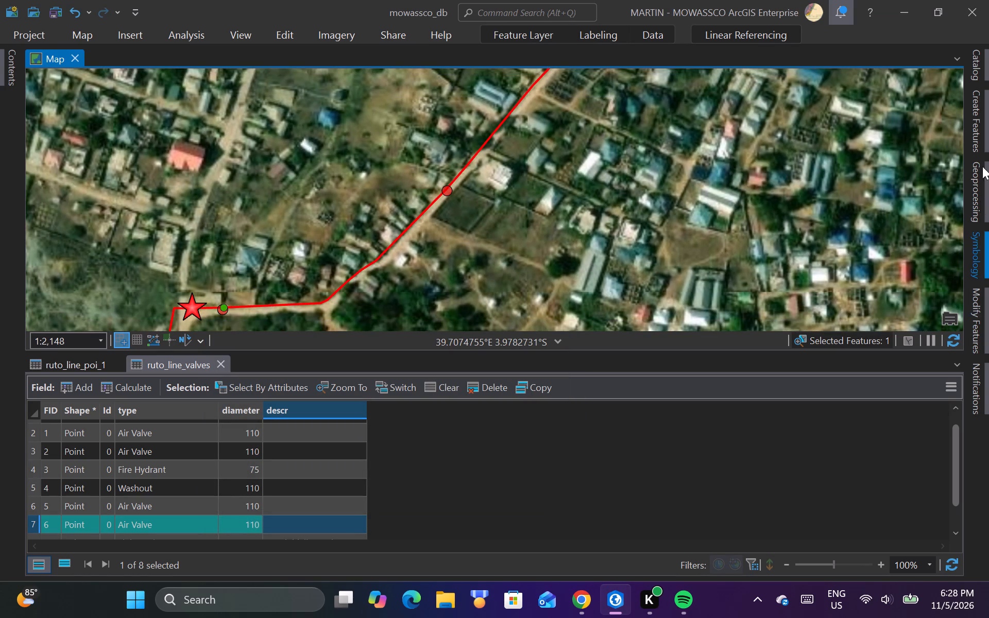
Place a new ruto_line_poi_1 point just northwest of the surveyed point on the red pipeline northeast of the sluice valve.
click(988, 129)
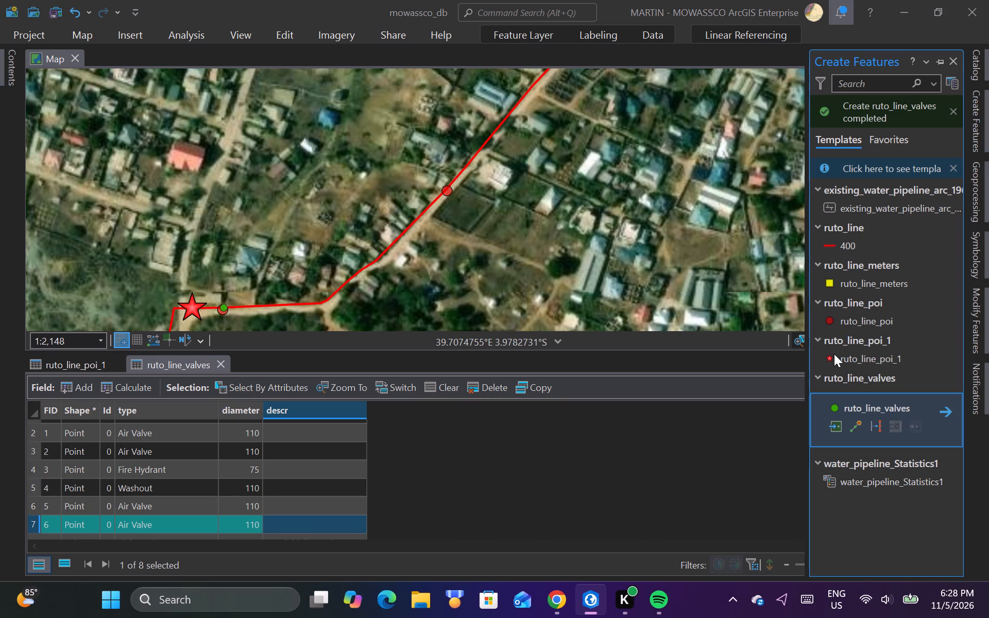
click(835, 360)
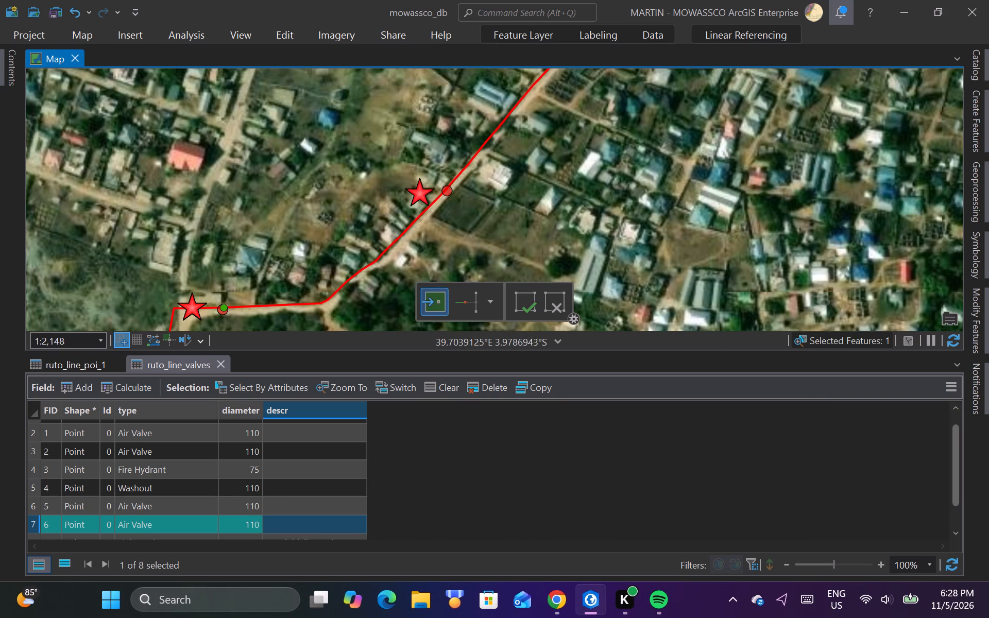
scroll(420, 182, up, 2)
scroll(484, 202, up, 2)
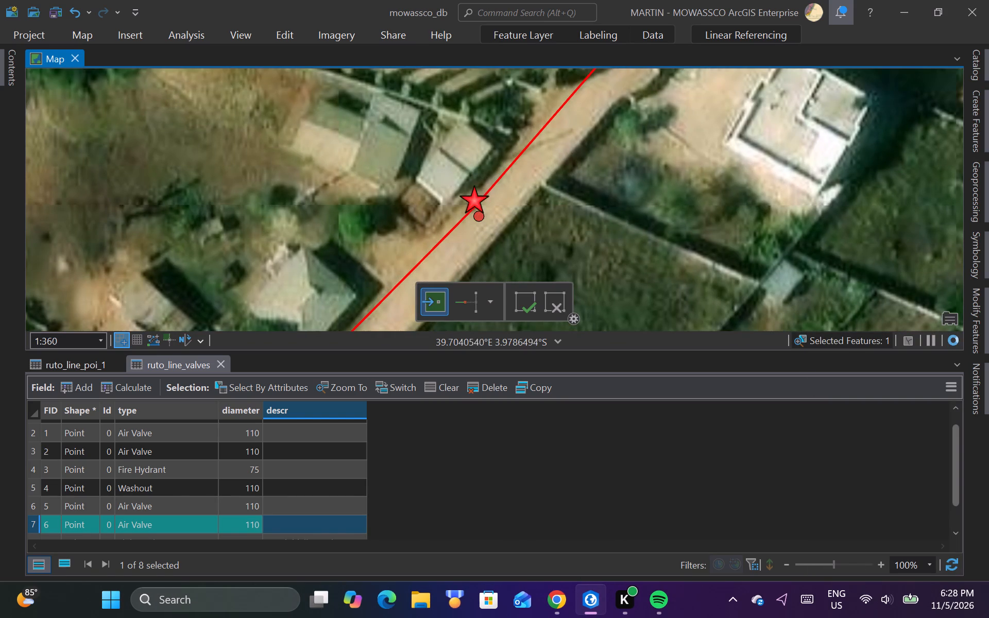
click(455, 198)
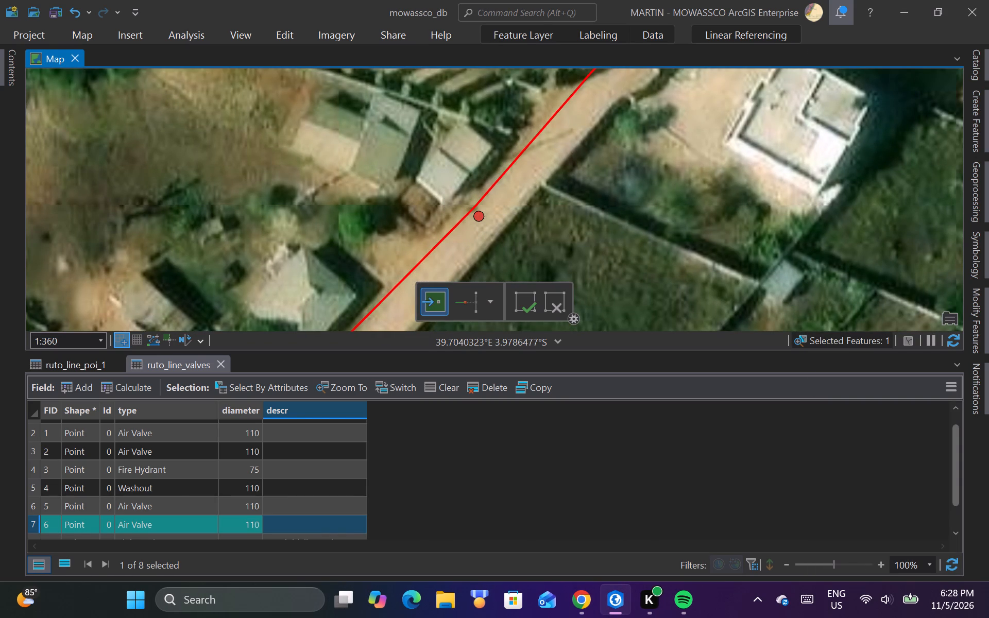
Enter P09 as the poi_id of the new point in the ruto_line_poi_1 attribute table.
click(83, 369)
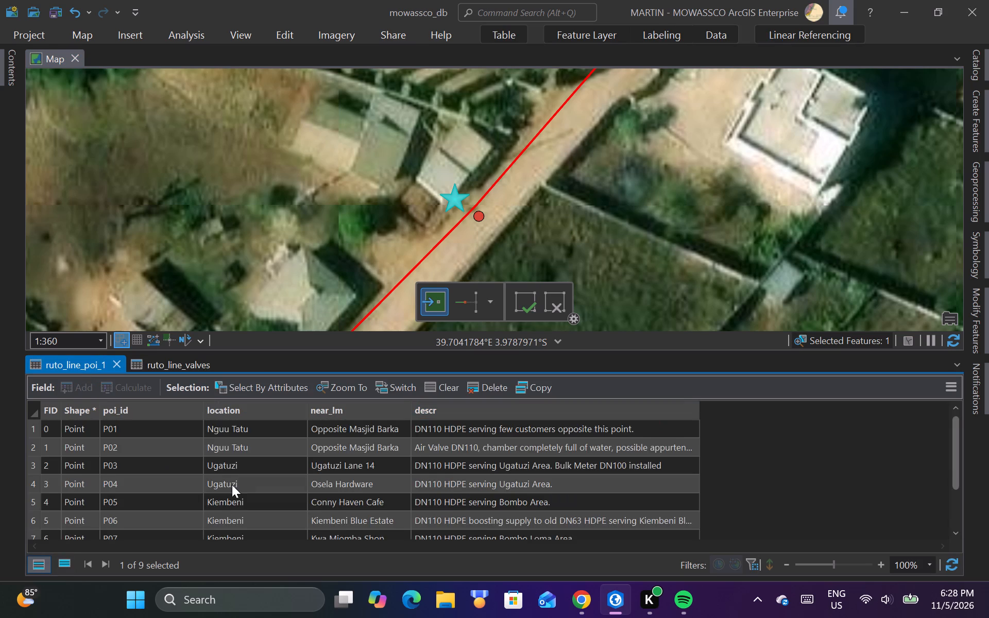
scroll(229, 479, down, 4)
triple_click(136, 514)
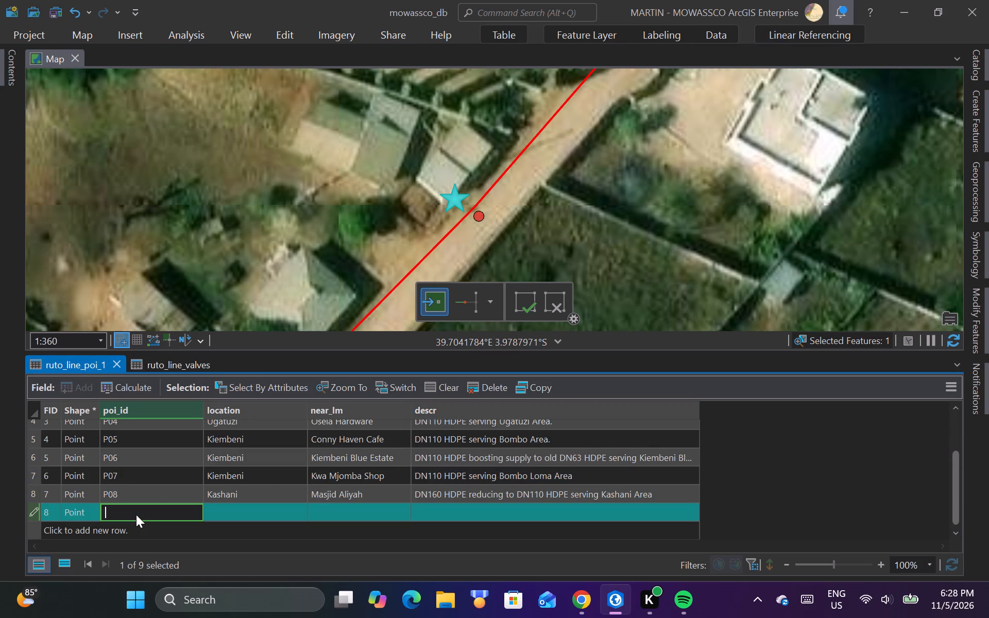
key(BackSpace)
key(p)
text(09)
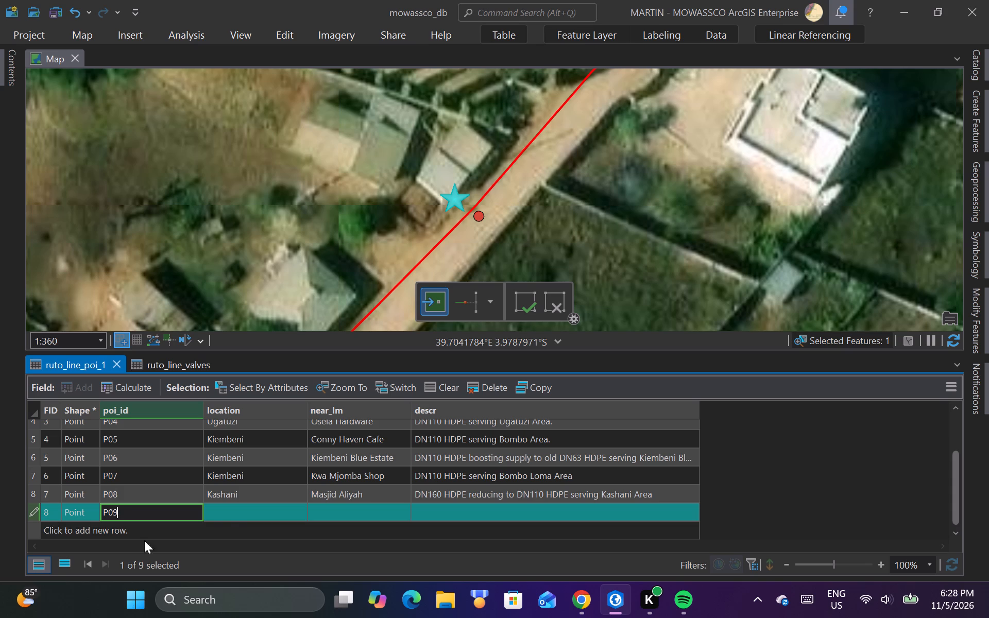
Set the location of point P09 to Bombo.
triple_click(240, 508)
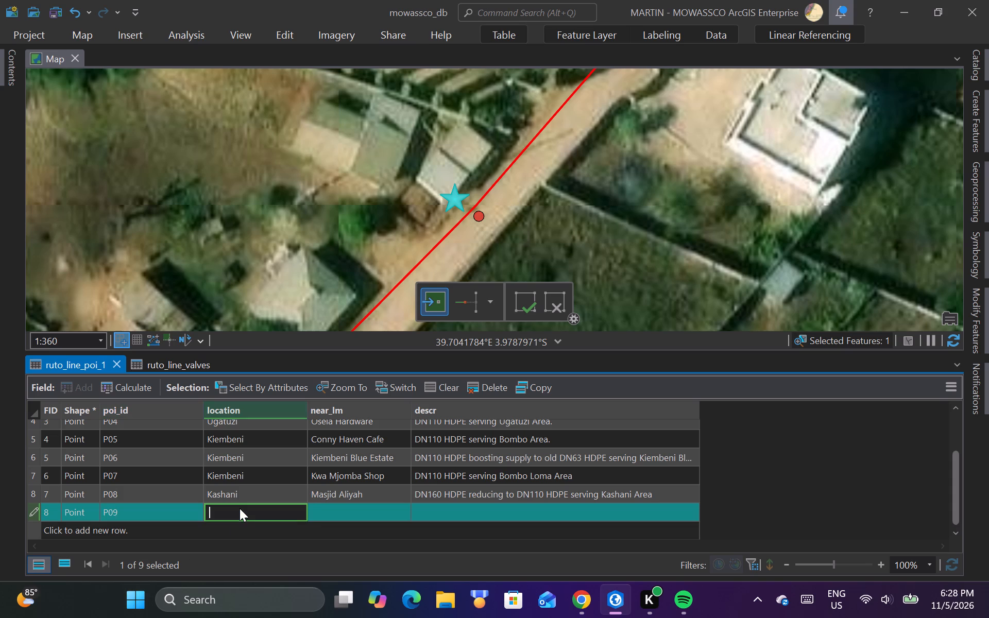
key(BackSpace)
key(BackSpace)
text(OMBO)
key(BackSpace)
key(BackSpace)
key(BackSpace)
key(BackSpace)
key(BackSpace)
key(BackSpace)
key(b)
Set the near_lm landmark of point P09 to Rockville Estate.
double_click(333, 515)
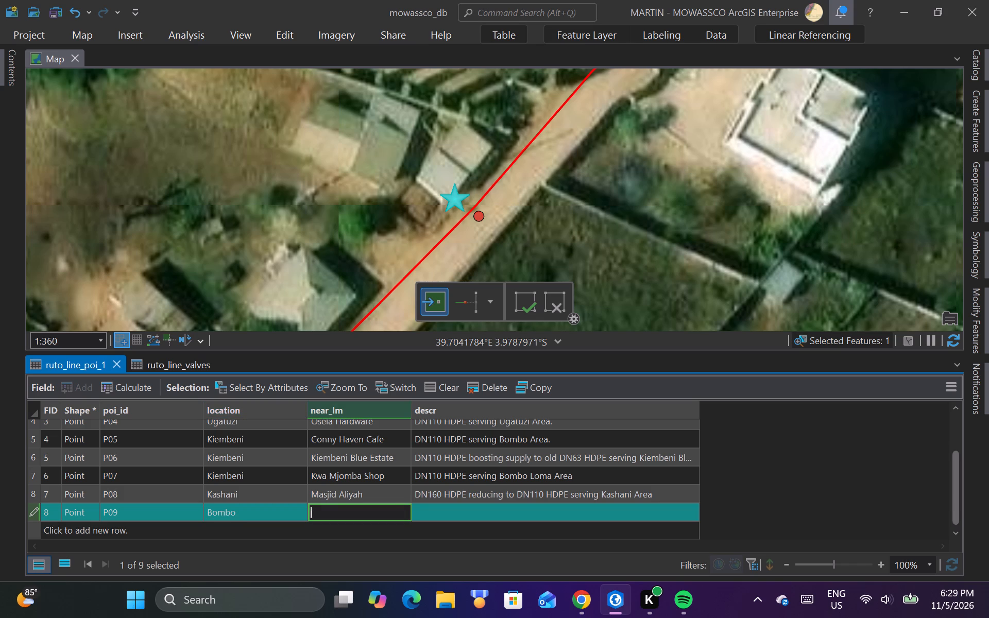
key(r)
key(e)
text(state)
click(433, 514)
click(31, 491)
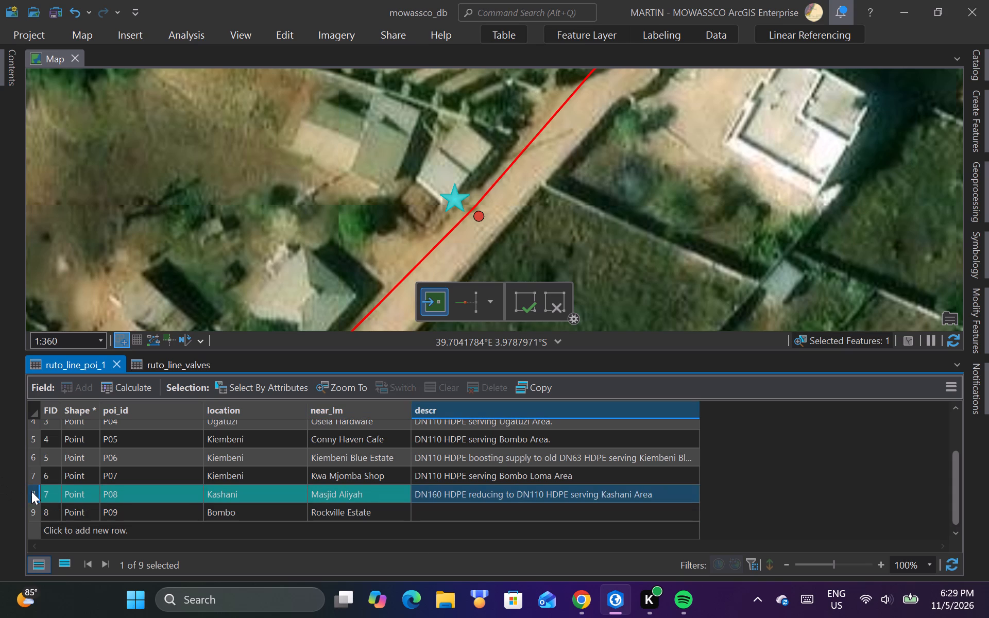
Inspect the ruto_line_poi attributes of the surveyed point beside the new P09 star for its description.
click(90, 40)
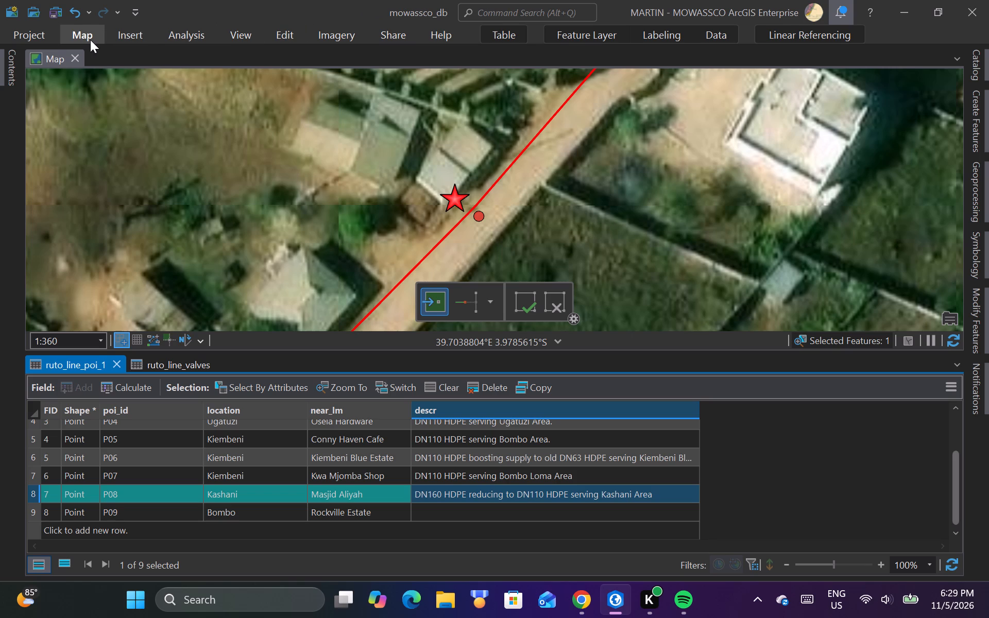
click(123, 60)
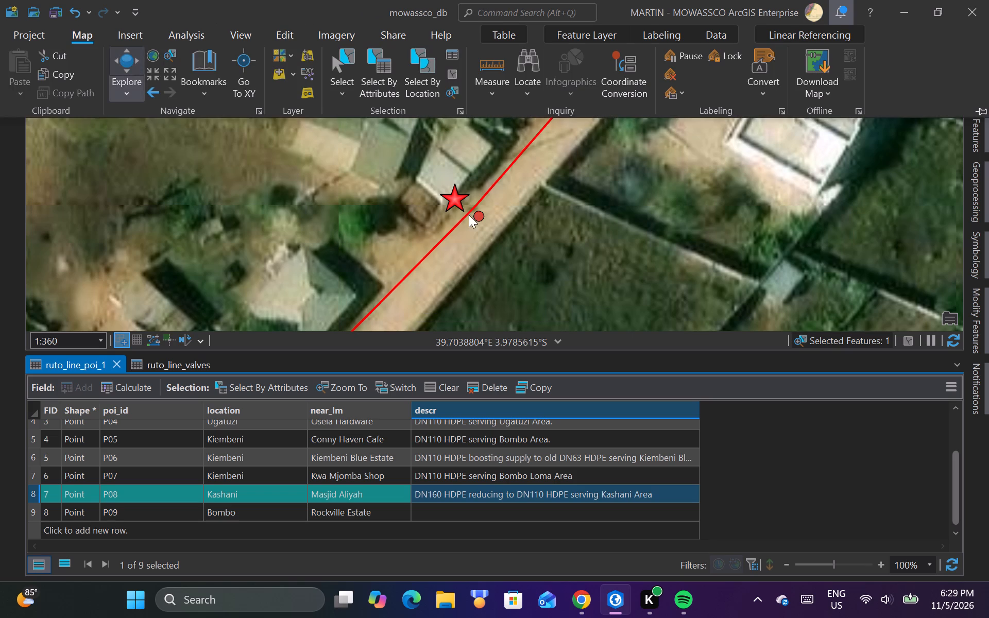
click(478, 218)
click(478, 218)
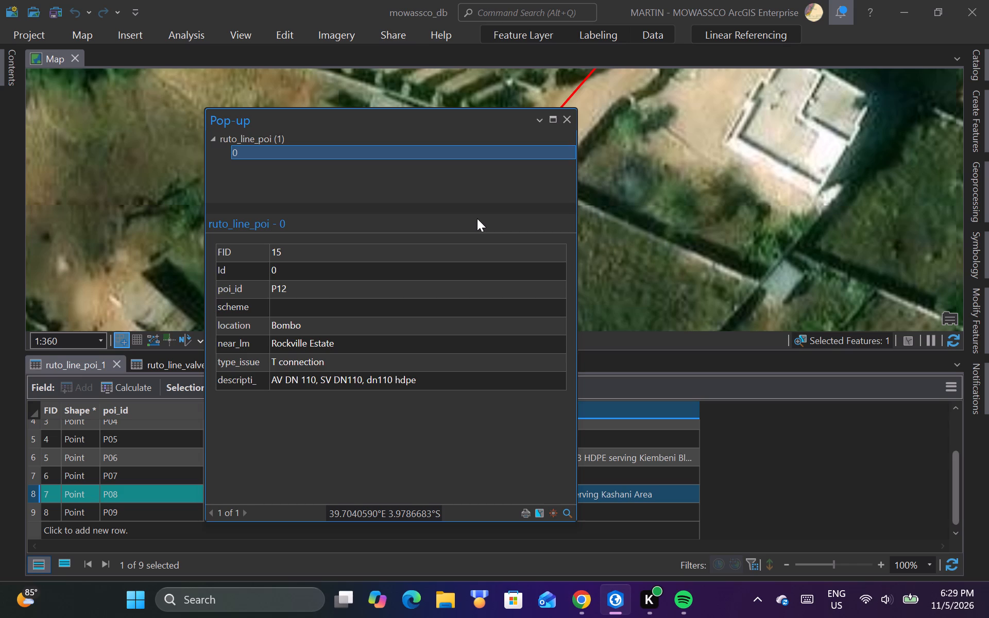
click(190, 0)
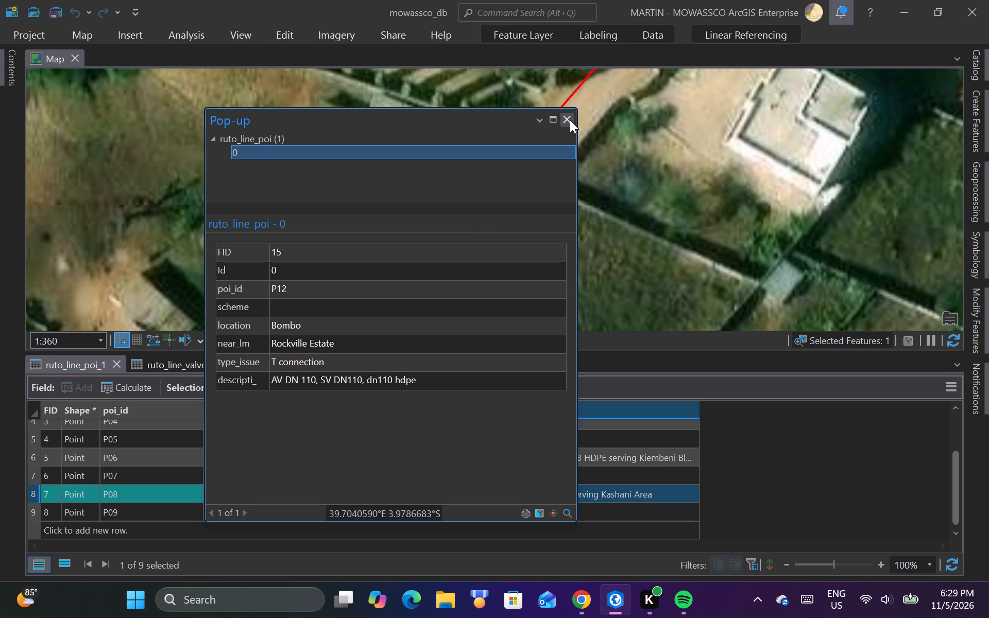
click(570, 120)
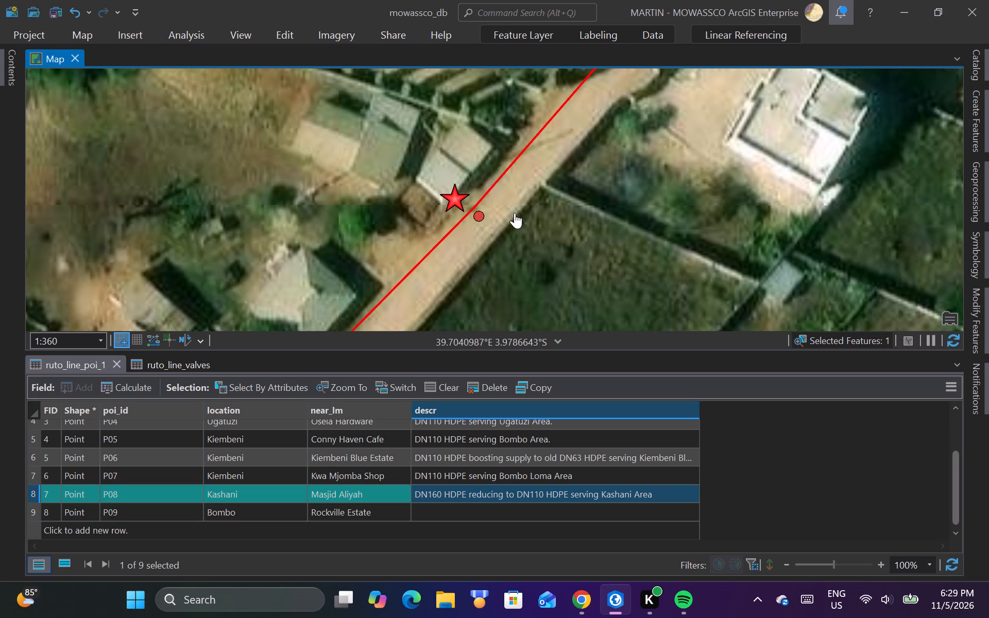
Enter "DN110 HDPE serving Bombo Area." as the descr of point P09.
double_click(469, 509)
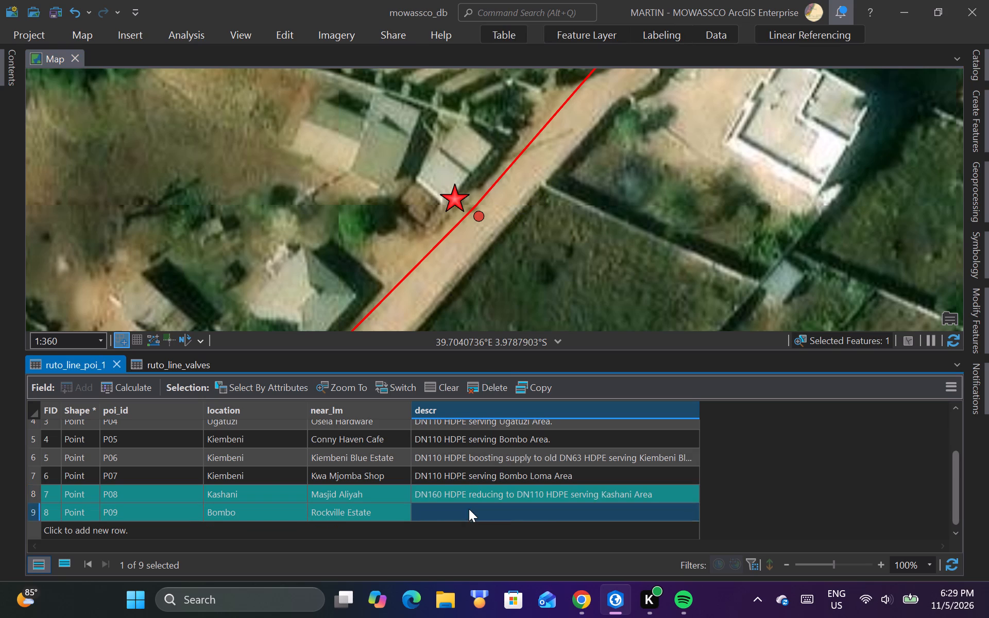
click(469, 509)
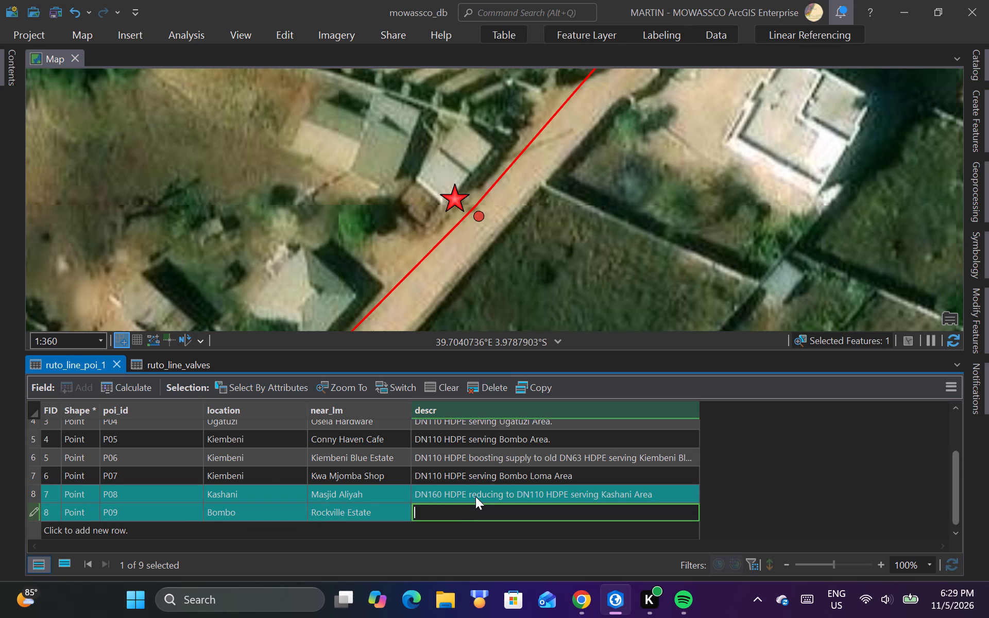
text(DN)
text(110 HD)
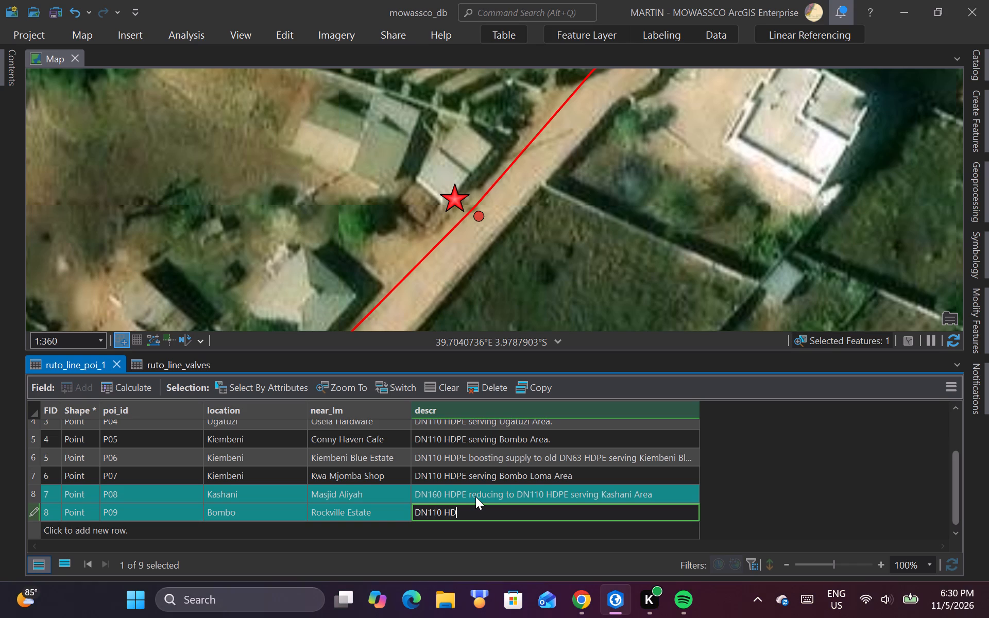
text(PE)
key(space)
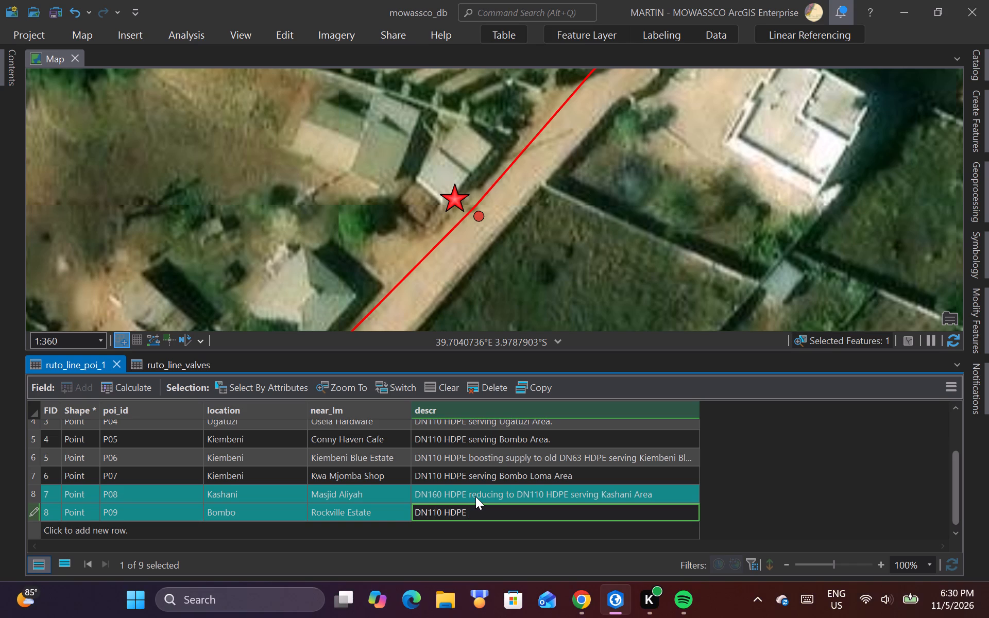
text(serving)
key(space)
text(rea)
key(period)
click(30, 496)
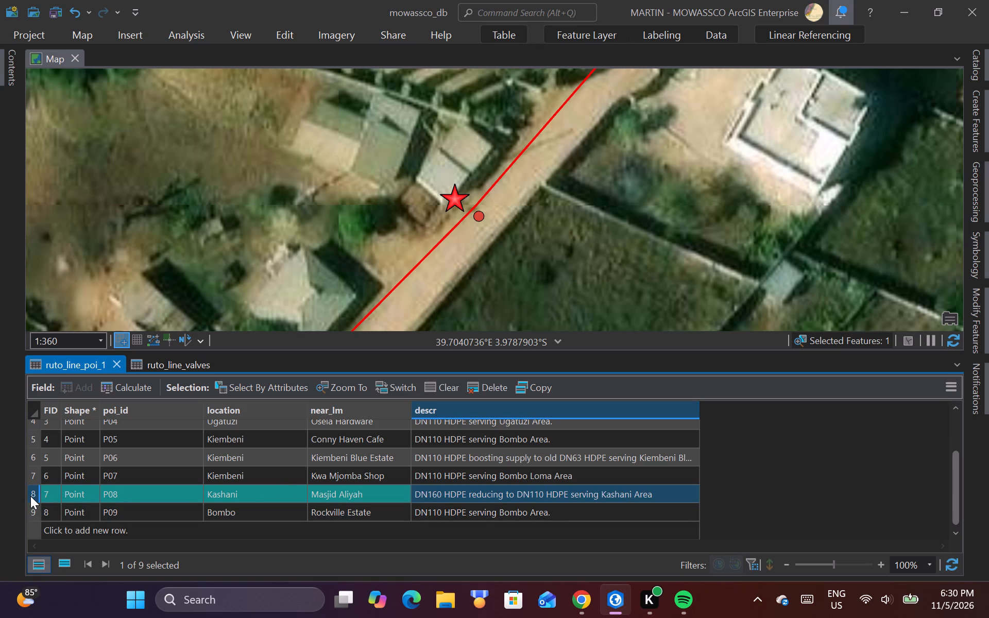
Save the edits made to the attributes of point P09 in ruto_line_poi_1.
scroll(339, 156, down, 2)
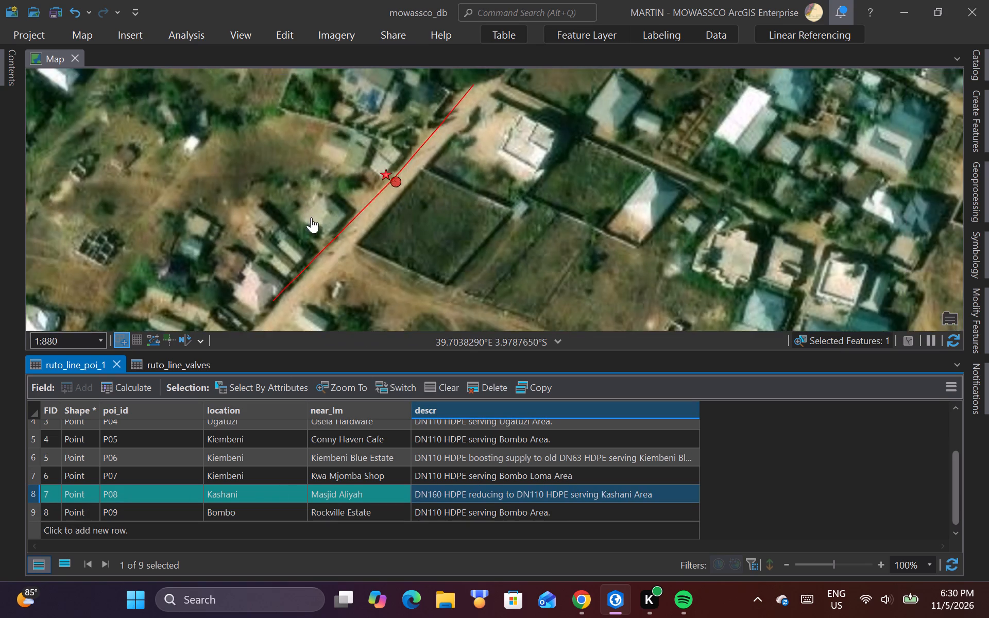
scroll(314, 217, down, 2)
scroll(363, 224, up, 1)
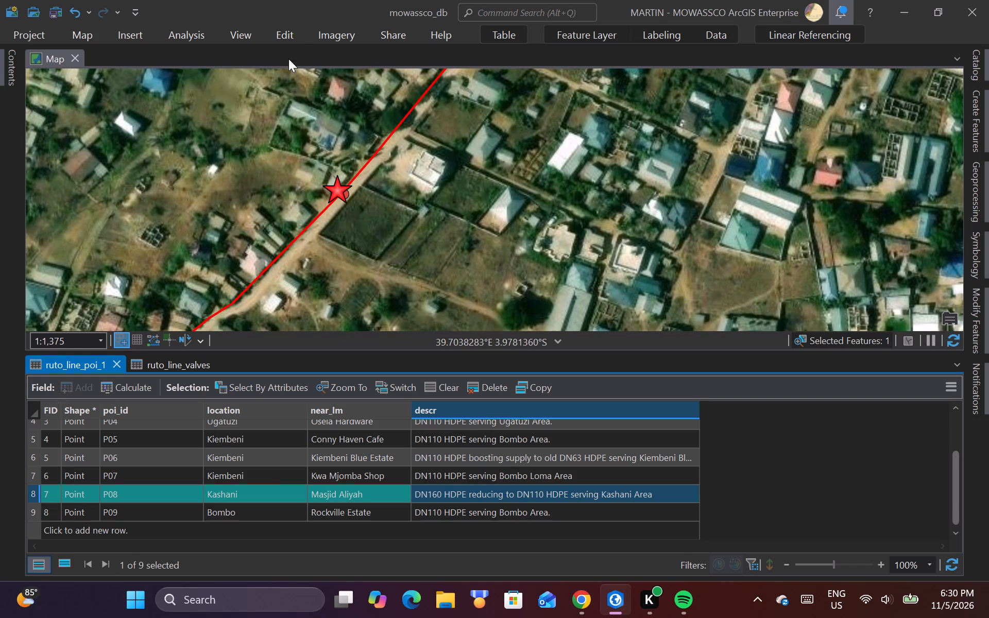
click(285, 39)
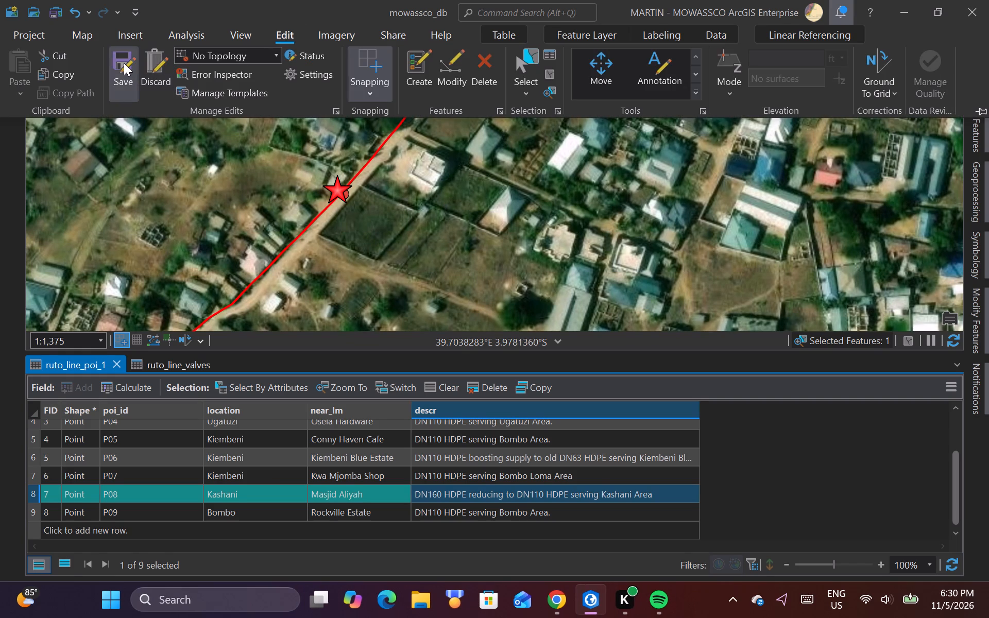
click(124, 63)
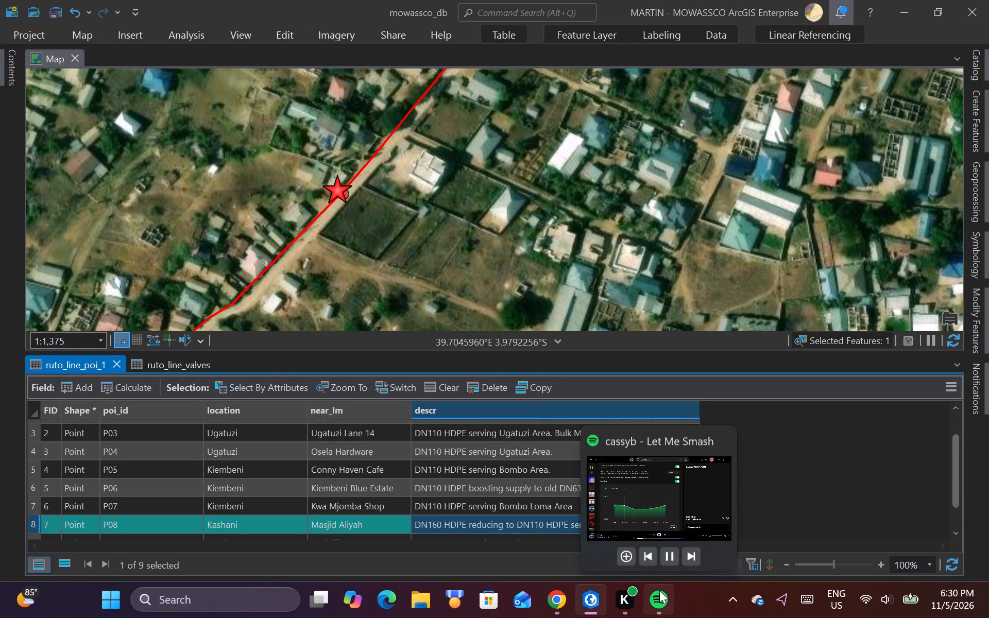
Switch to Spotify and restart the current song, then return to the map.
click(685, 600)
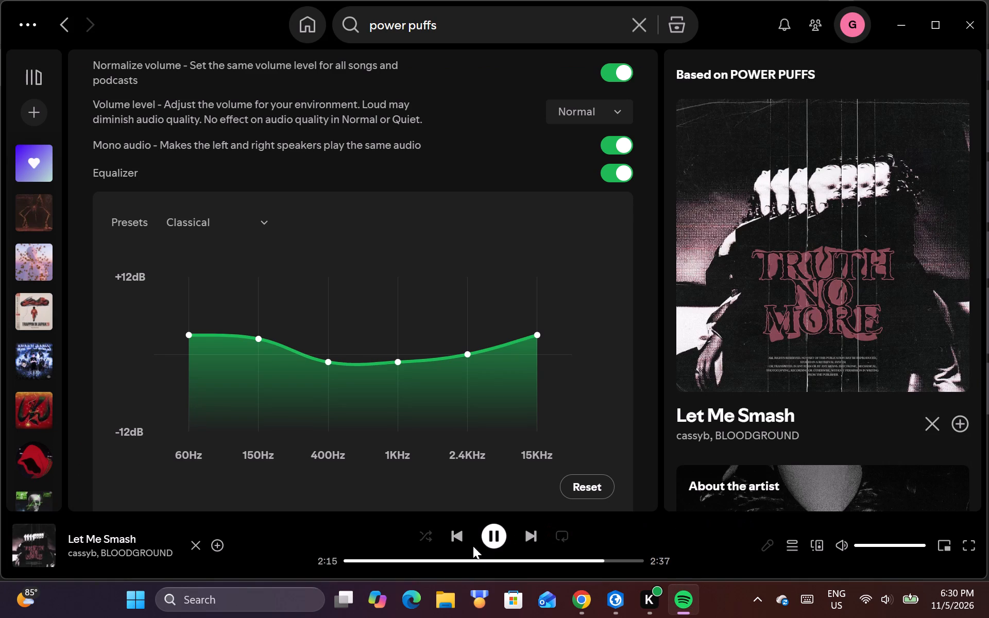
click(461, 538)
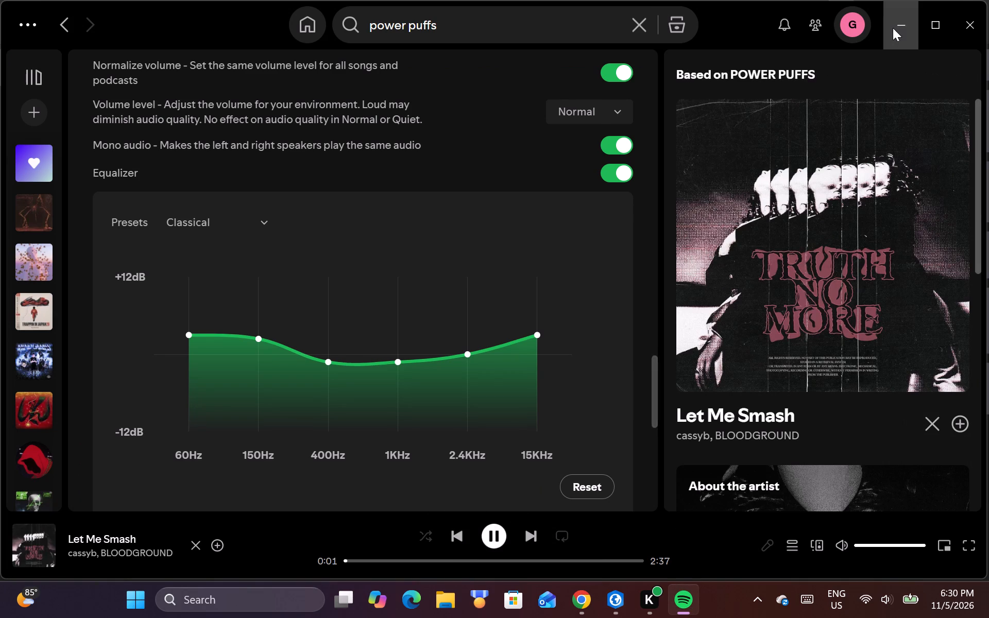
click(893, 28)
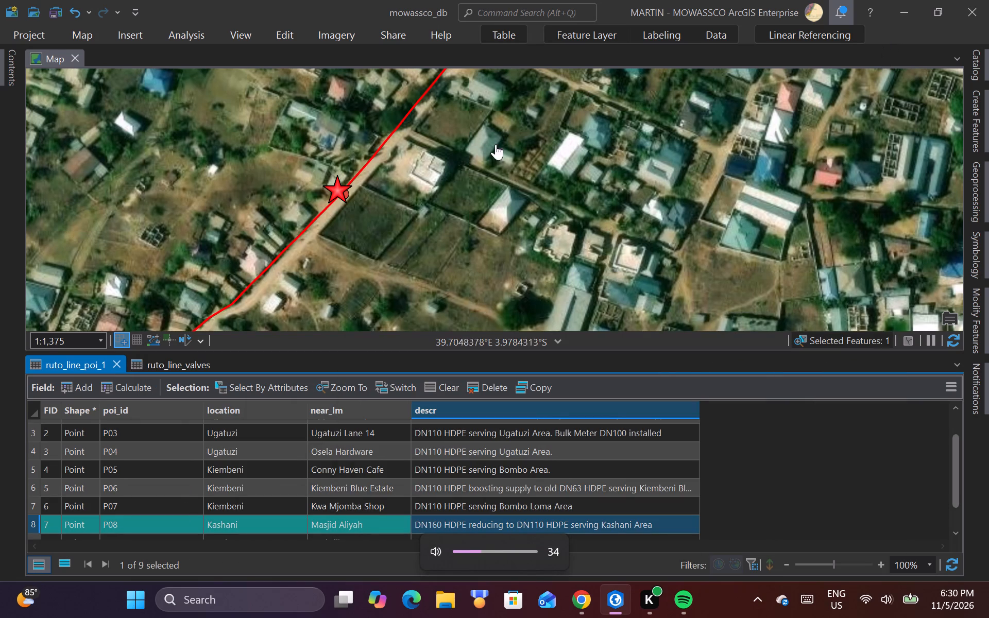
Select the ruto_line segment passing point P09 and split it at the vertex beside the red star.
click(279, 32)
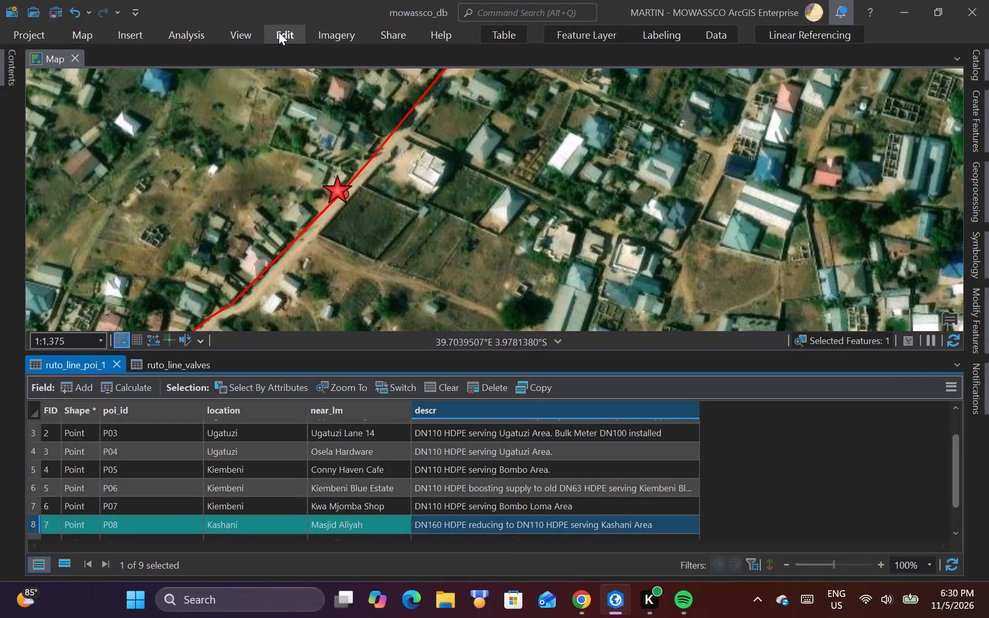
click(527, 57)
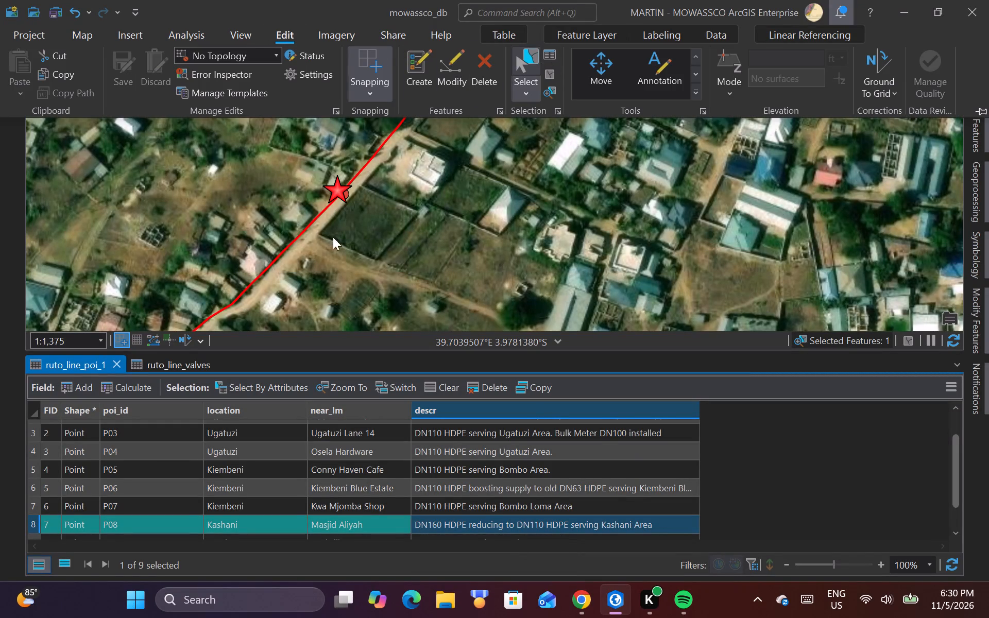
drag(285, 224, 307, 250)
click(283, 229)
drag(282, 230, 292, 248)
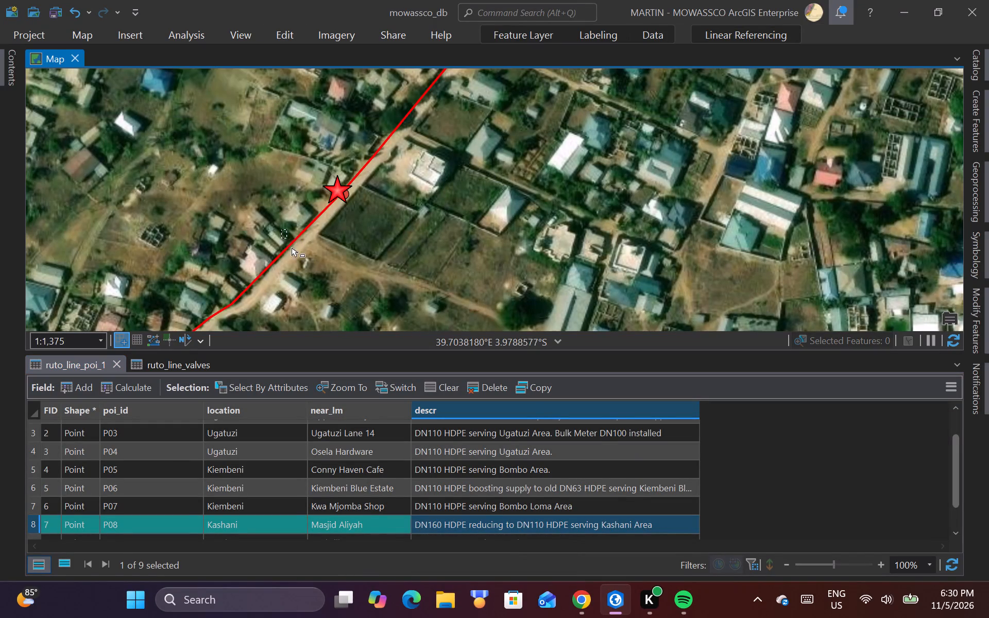
drag(292, 248, 296, 254)
scroll(342, 208, up, 2)
scroll(363, 158, up, 3)
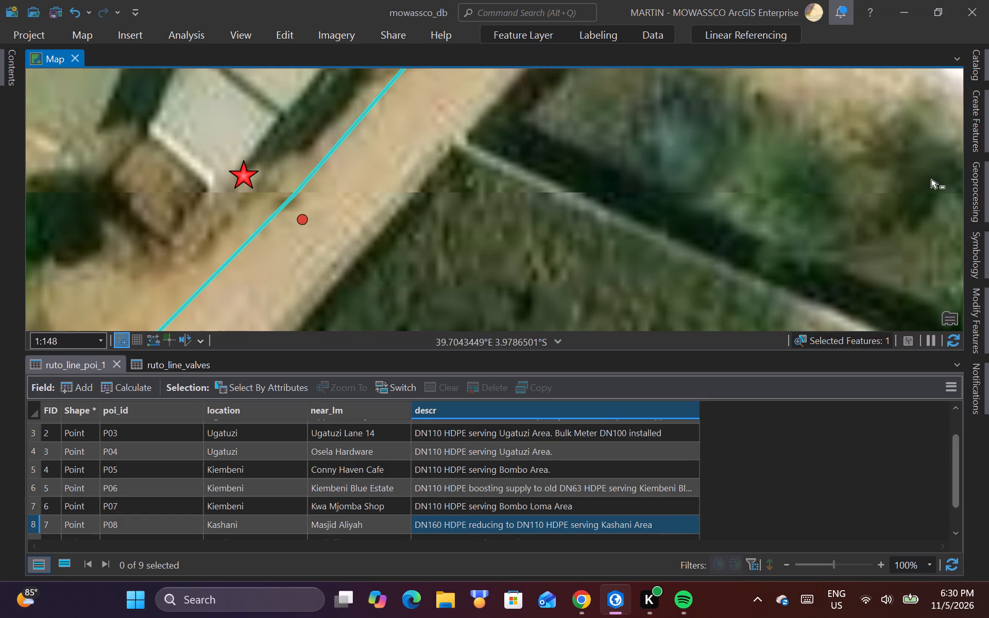
click(982, 328)
click(877, 276)
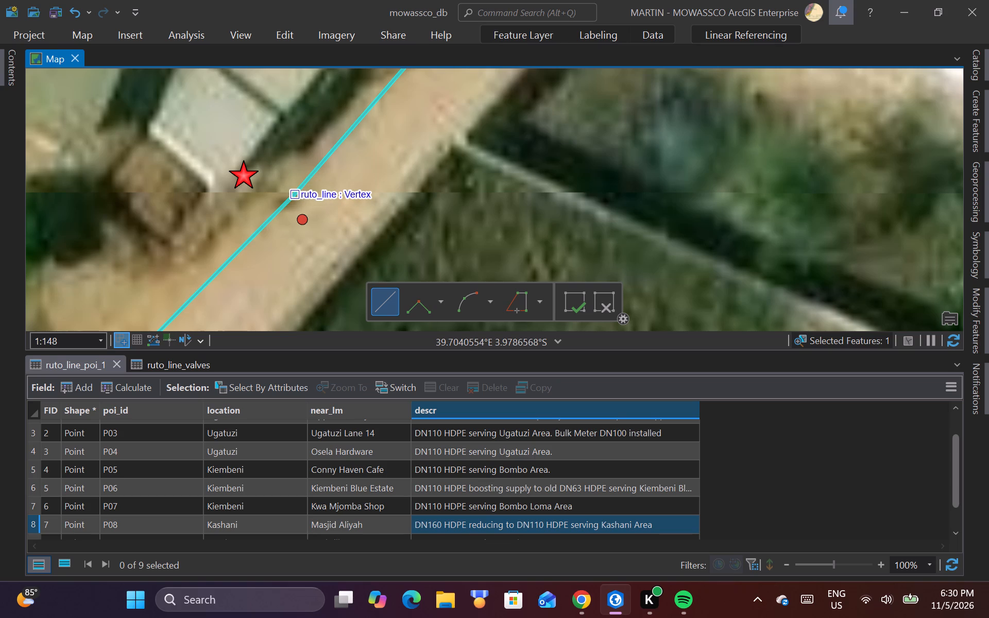
click(291, 194)
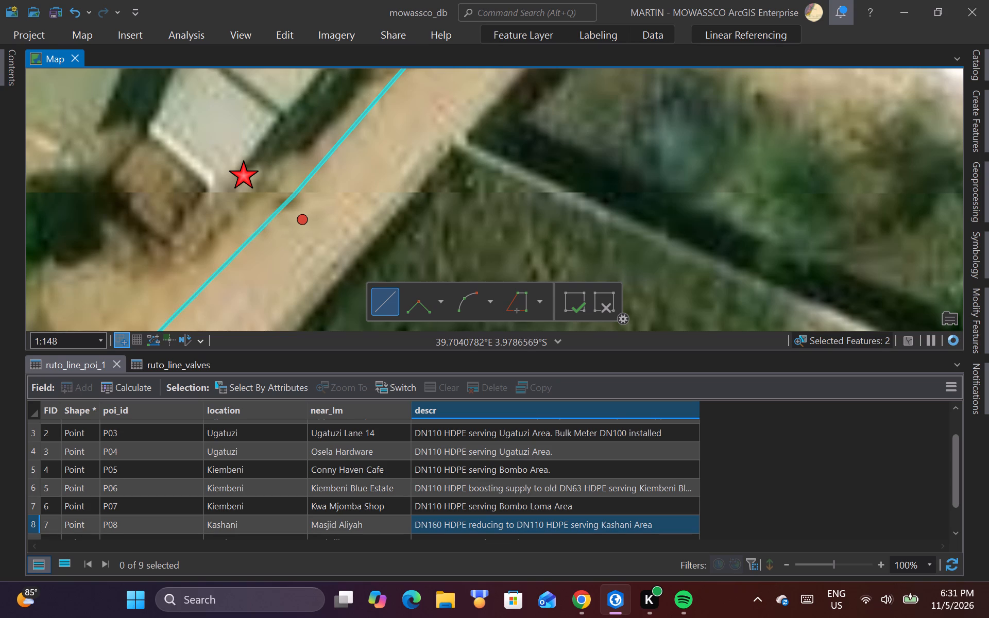
Create a ruto_line_valves point on the ruto_line endpoint at the new split beside point P09.
scroll(337, 249, down, 2)
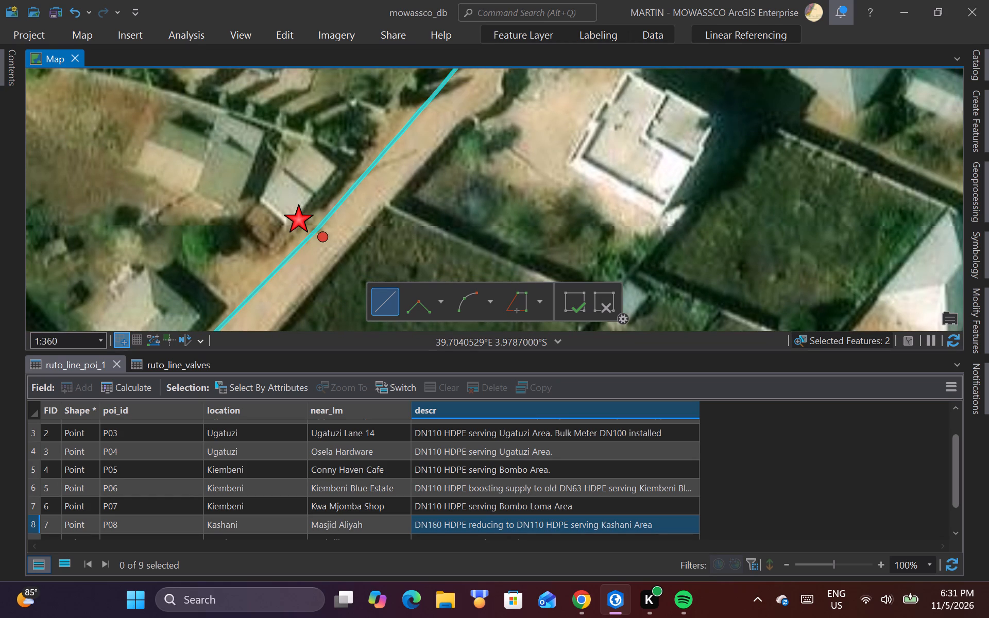
scroll(319, 267, down, 1)
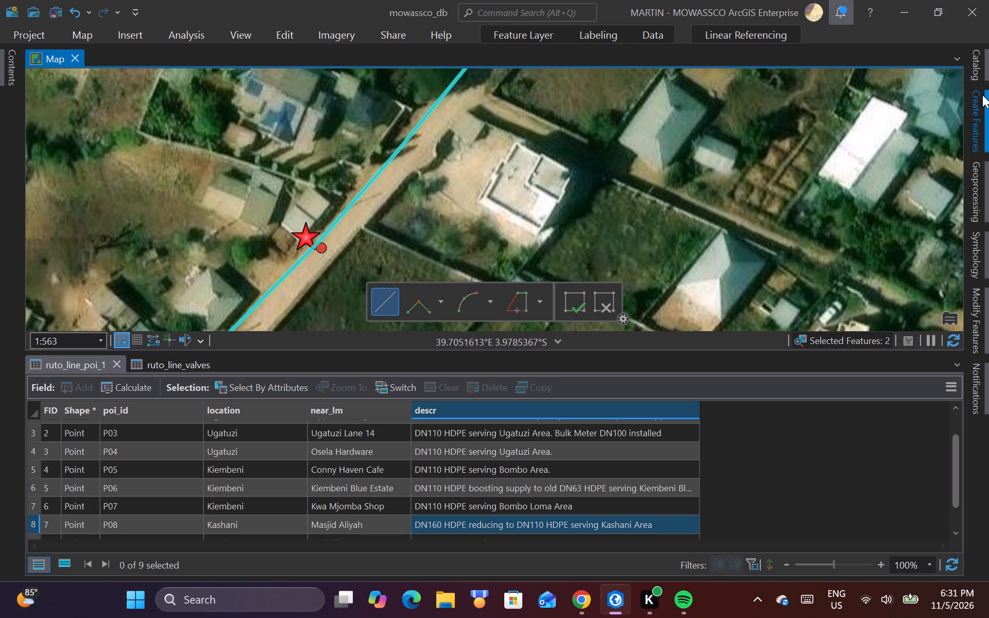
click(984, 117)
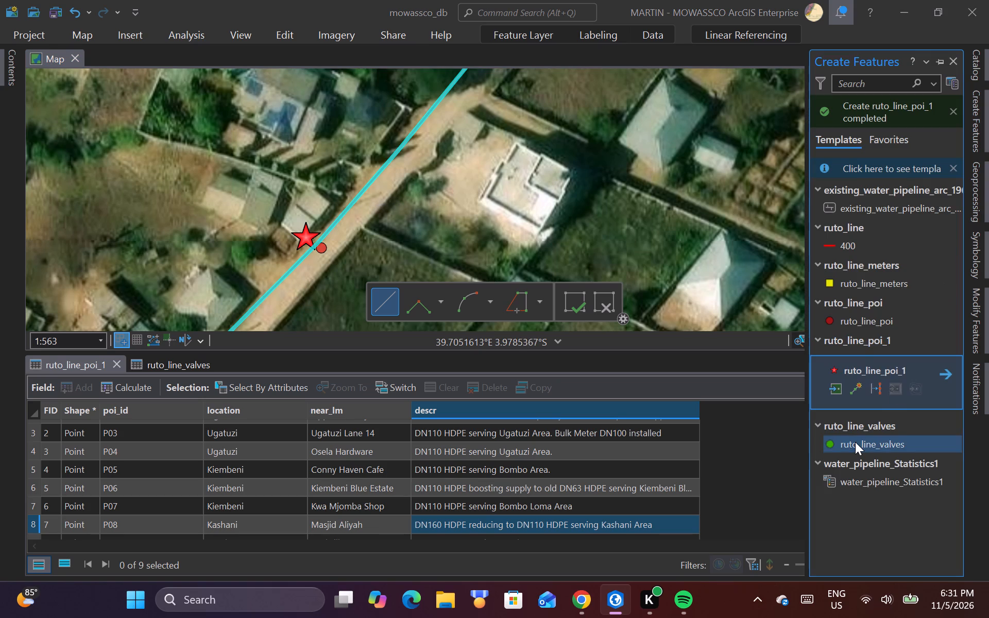
click(855, 442)
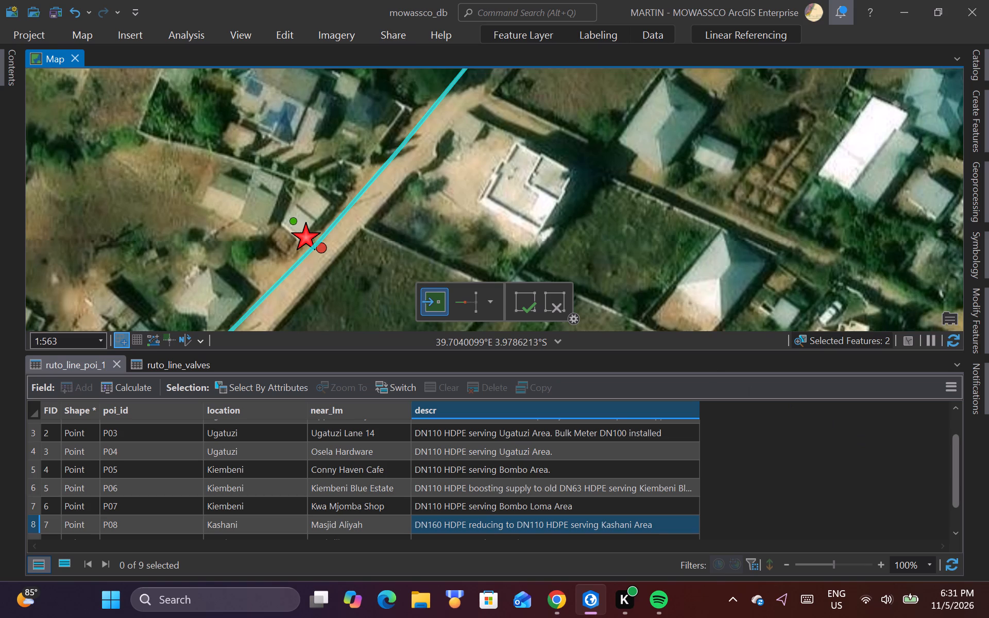
scroll(299, 241, up, 4)
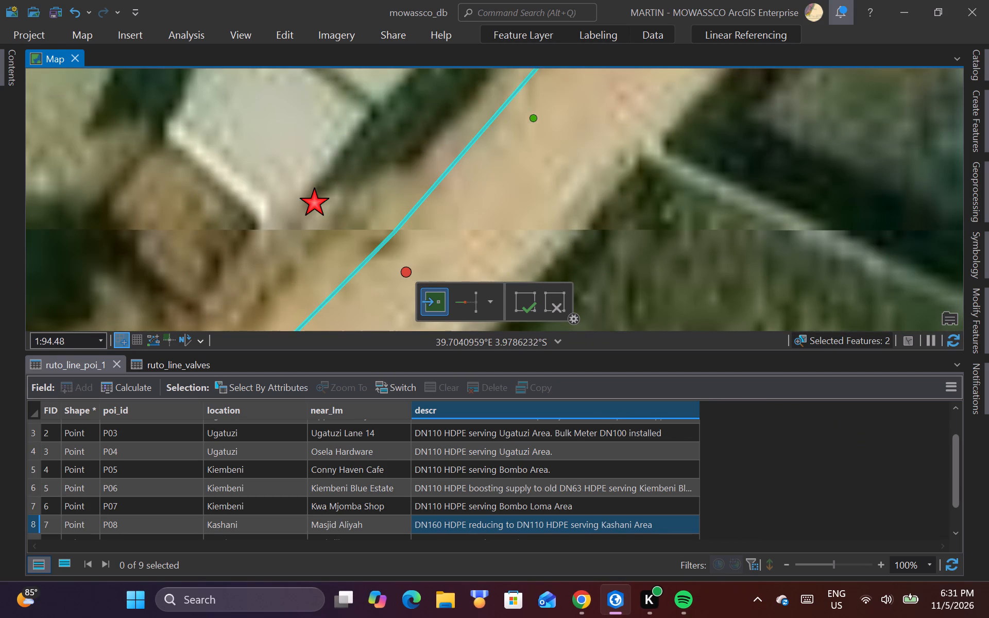
click(395, 233)
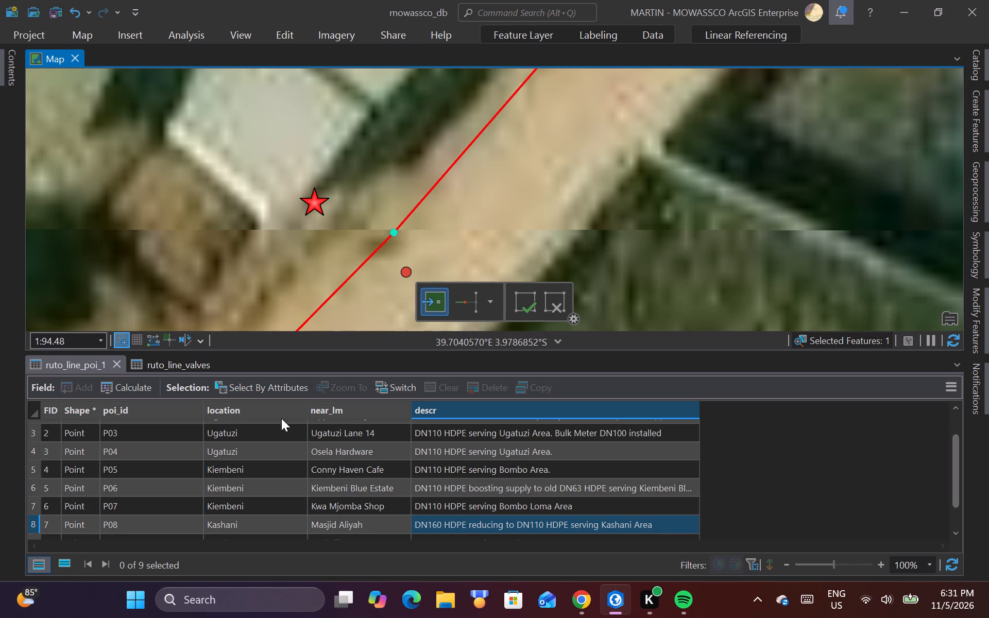
Set the new valve's type to Air Valve and its diameter to 110 in the ruto_line_valves table.
click(170, 366)
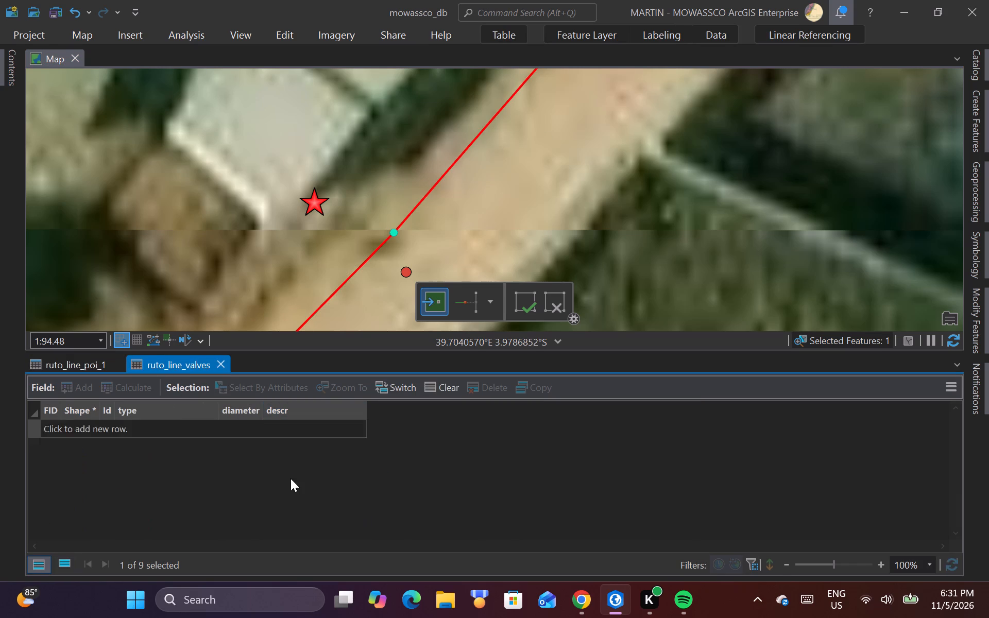
scroll(207, 482, down, 3)
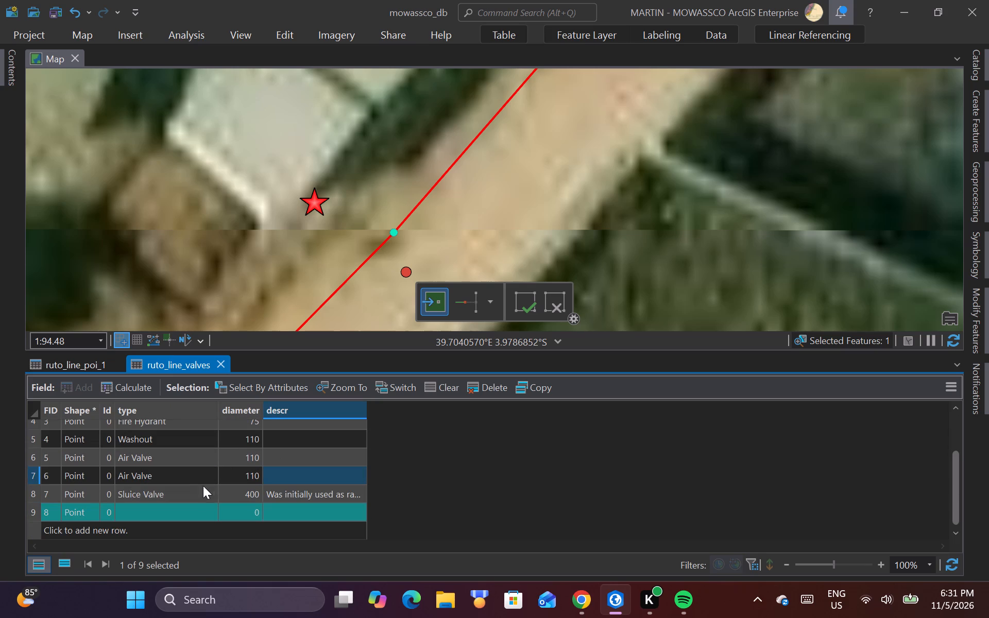
triple_click(148, 513)
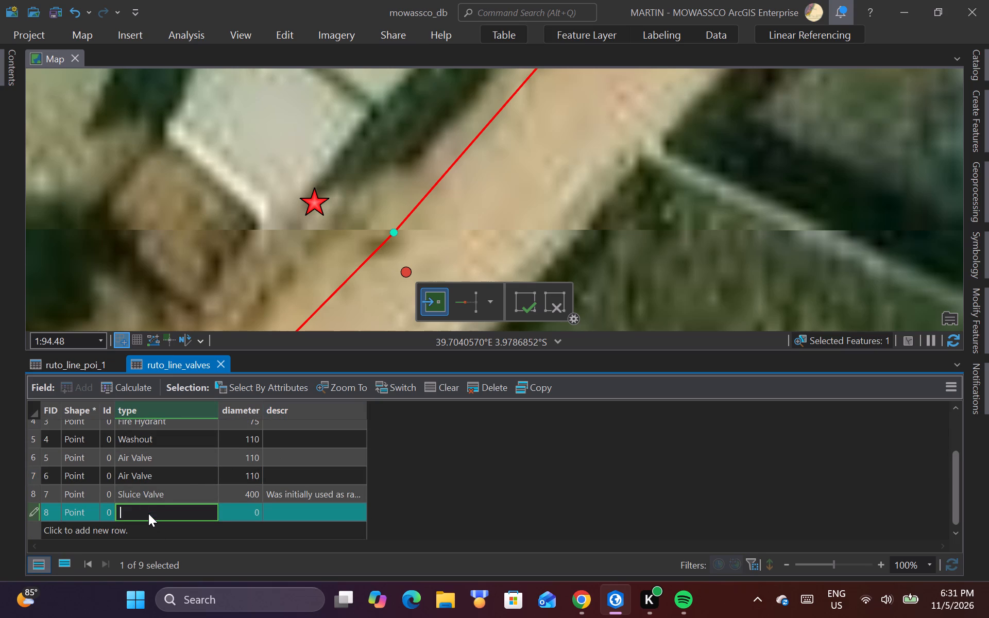
text(ir)
key(space)
key(BackSpace)
text(lve)
triple_click(237, 516)
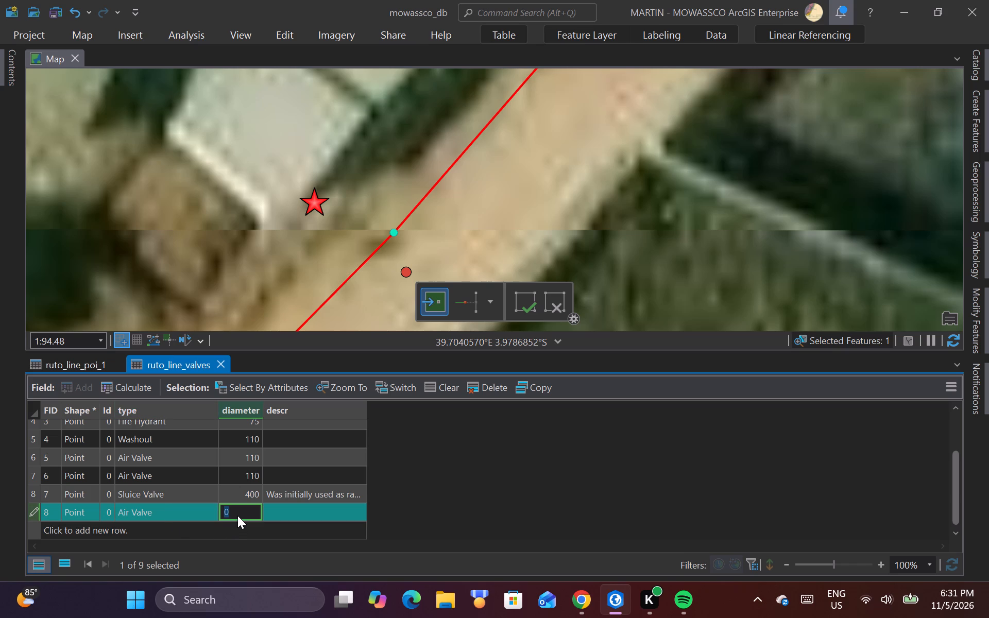
text(110)
click(285, 509)
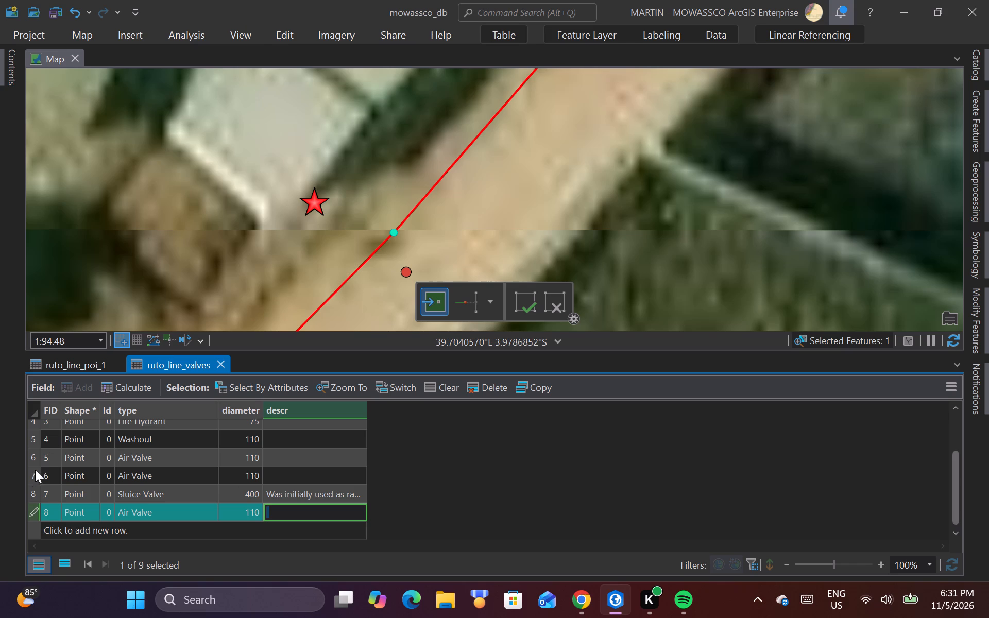
click(29, 484)
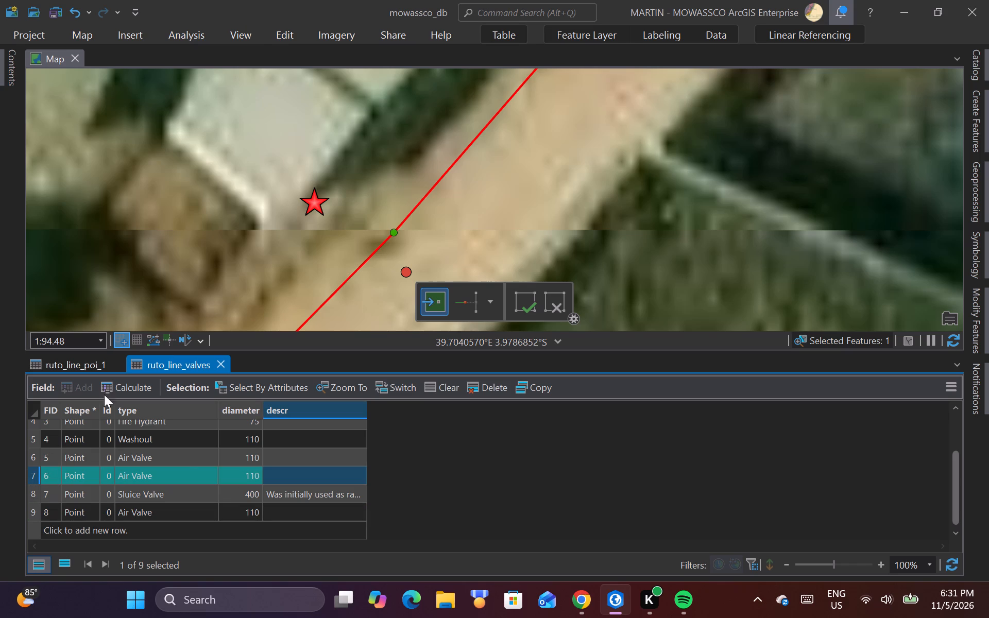
Review the ruto_line_valves rows and save the edits for the new air valve.
scroll(182, 455, down, 3)
scroll(182, 455, up, 8)
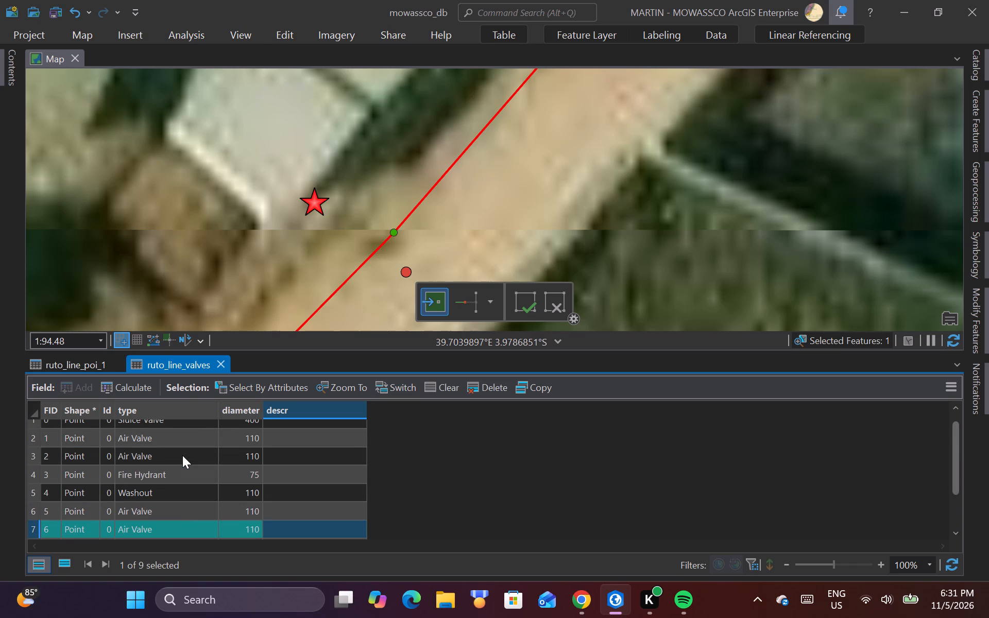
scroll(182, 455, down, 6)
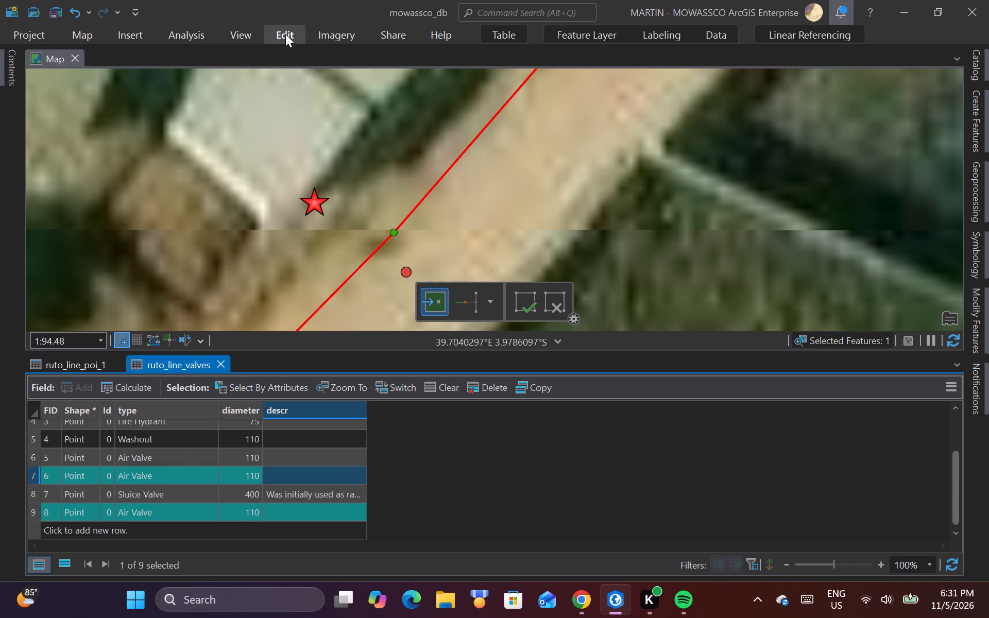
click(283, 33)
click(119, 72)
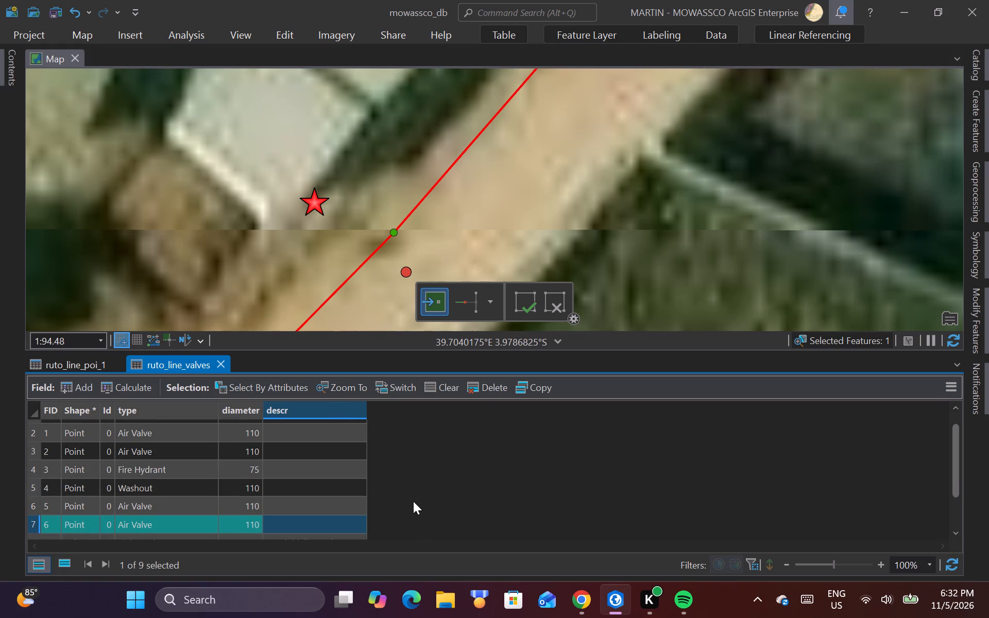
Examine the whole red pipeline to see which surveyed points still remain beyond the new air valve near P09.
scroll(386, 258, down, 2)
scroll(337, 230, down, 1)
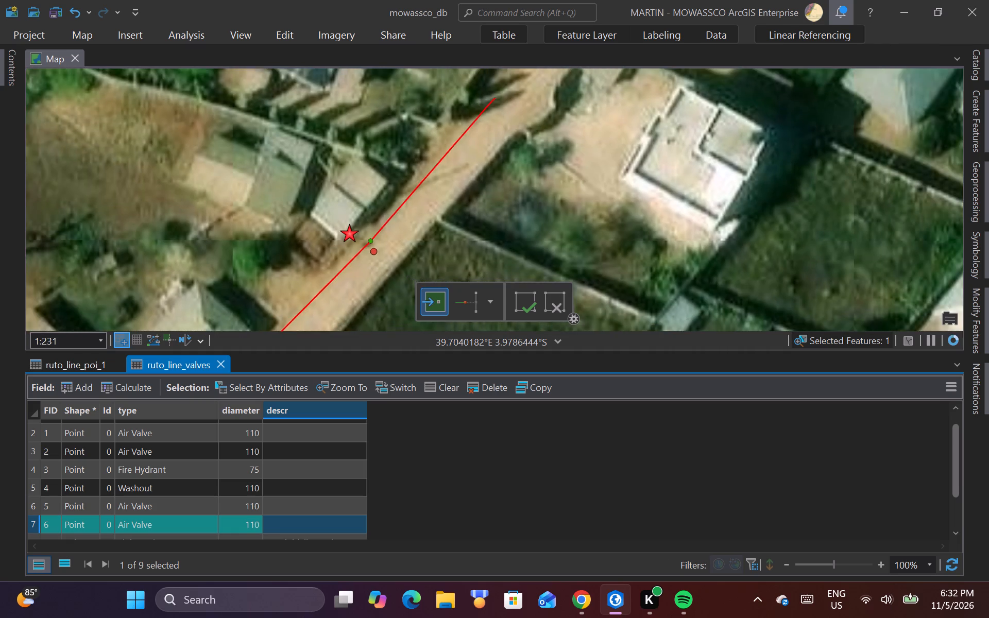
scroll(337, 230, down, 4)
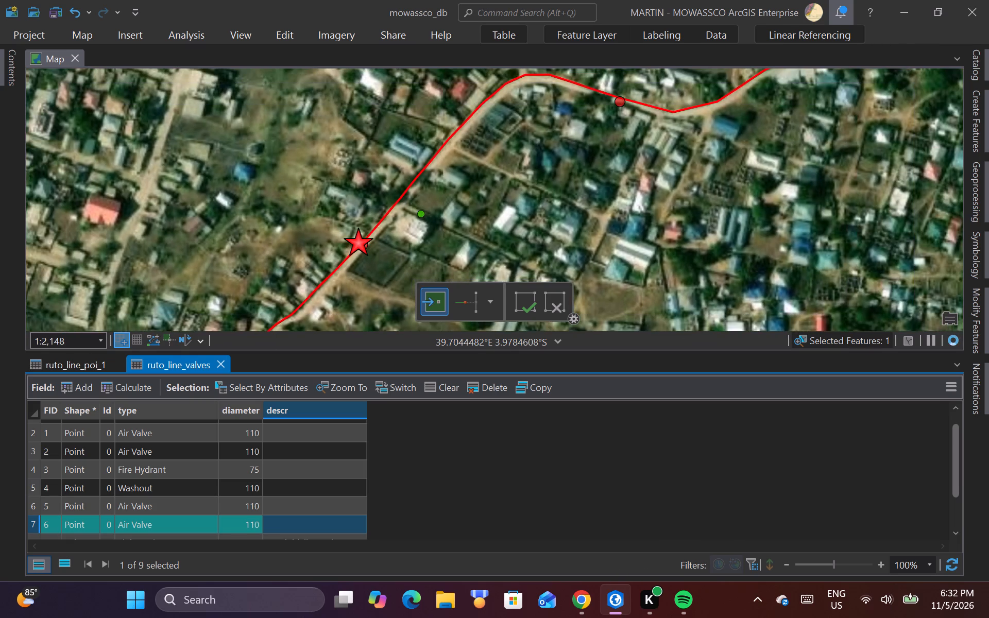
scroll(421, 214, down, 2)
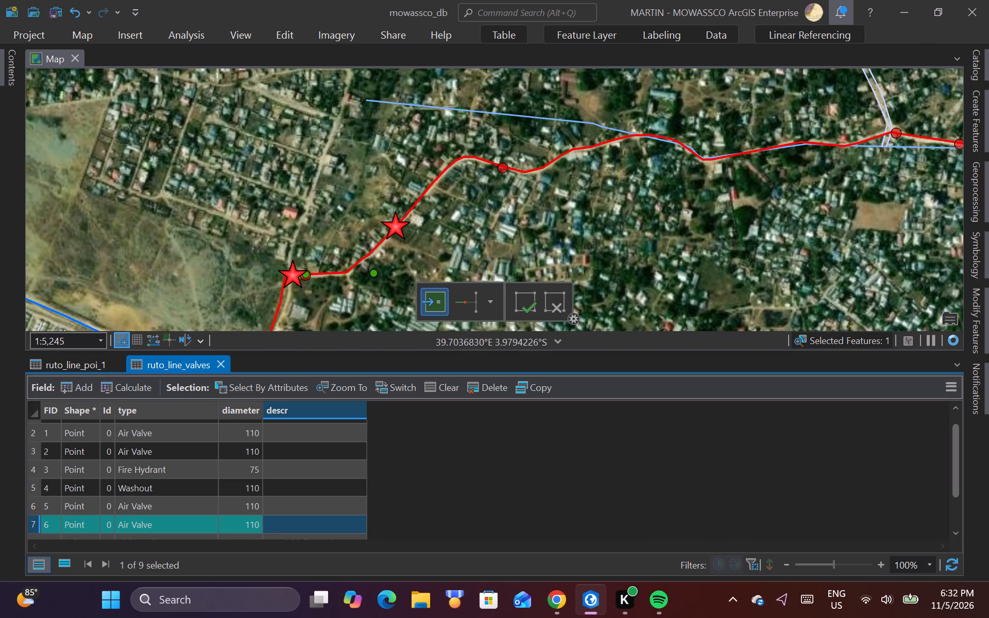
scroll(375, 274, down, 1)
scroll(419, 196, down, 1)
scroll(413, 253, down, 1)
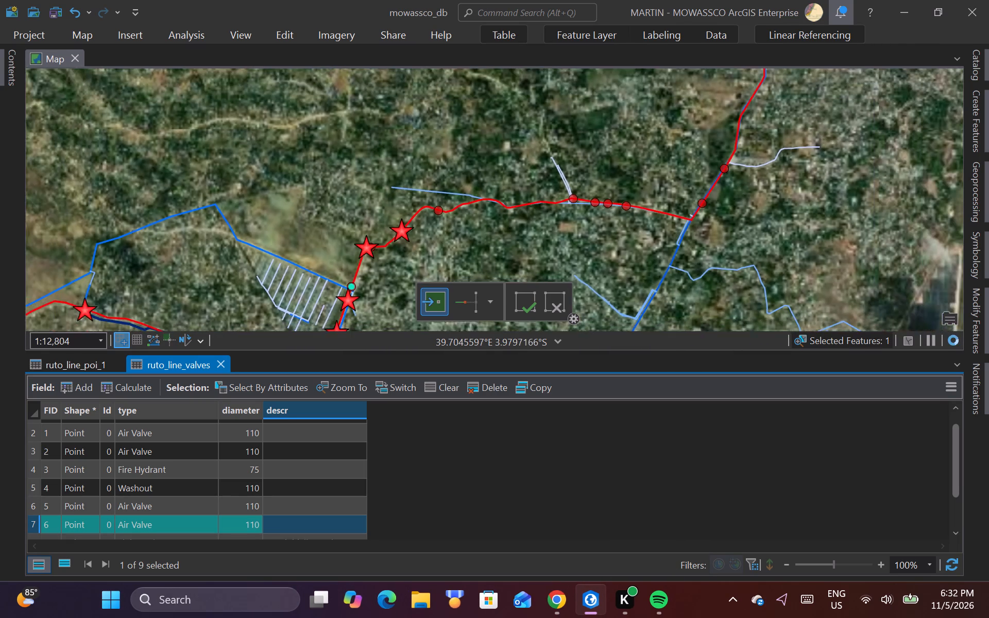
scroll(413, 253, down, 1)
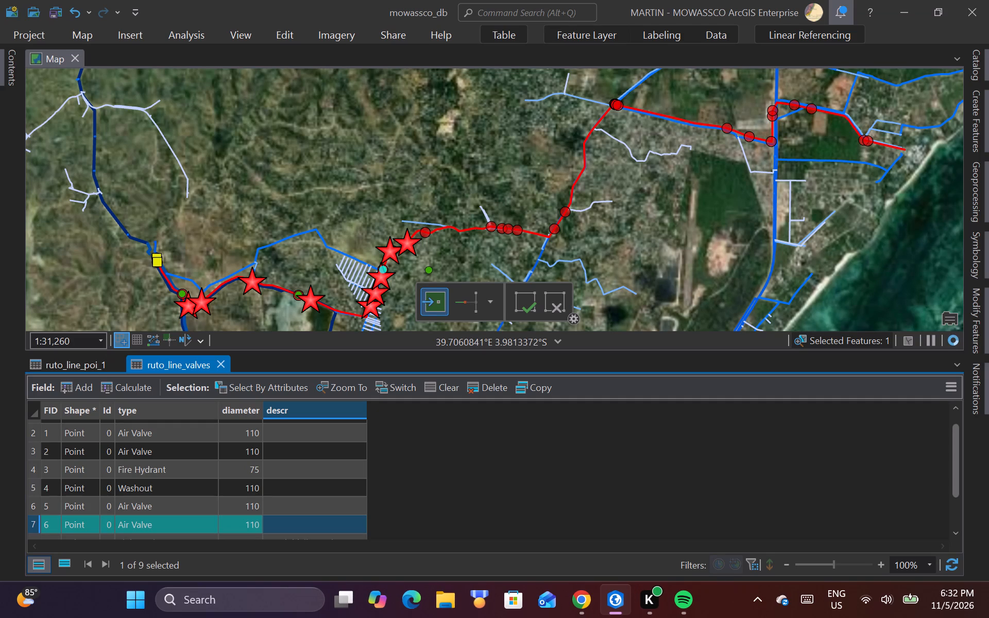
Select the ruto_line segment running northeast from the Air Valve beside point P09.
scroll(427, 246, up, 4)
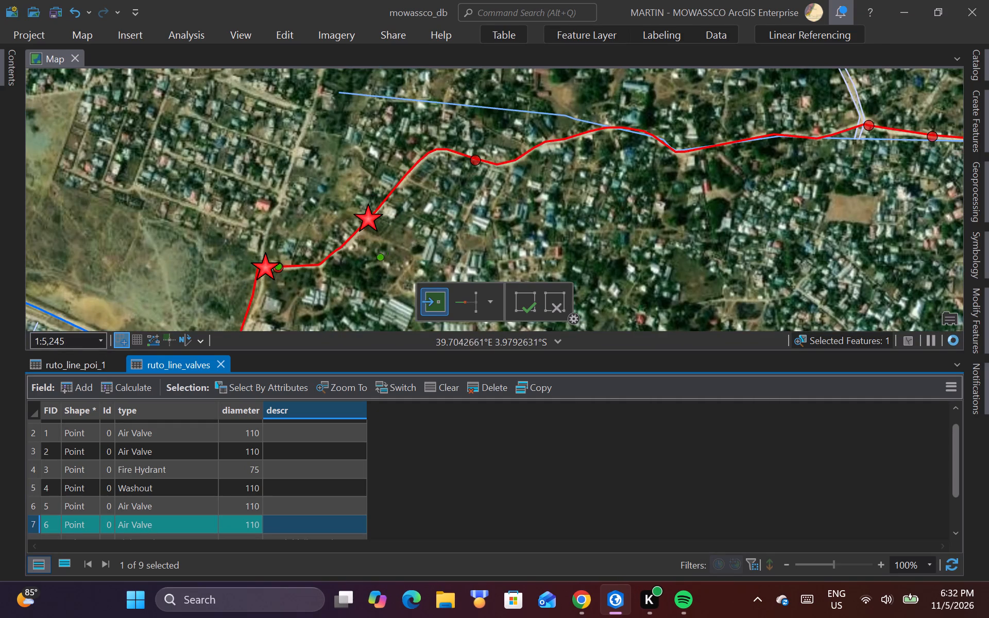
scroll(376, 258, up, 2)
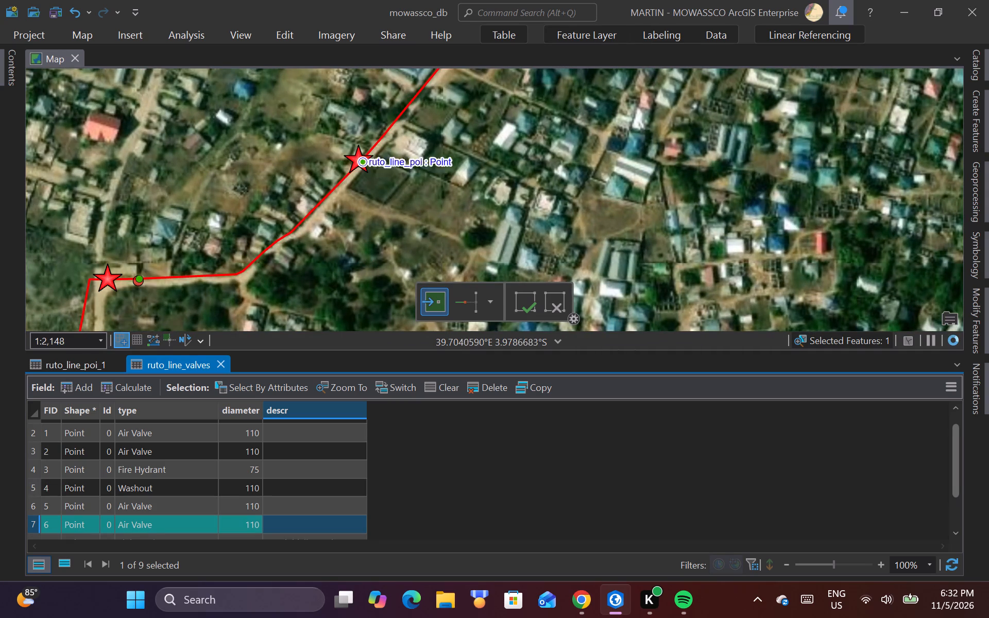
scroll(369, 150, up, 3)
scroll(334, 181, up, 2)
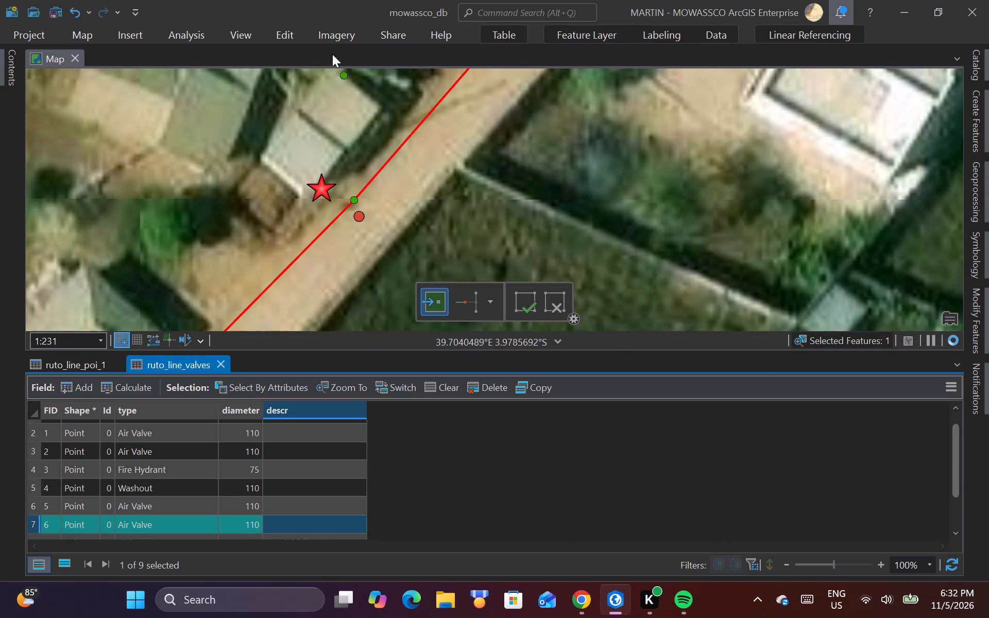
click(289, 23)
click(287, 28)
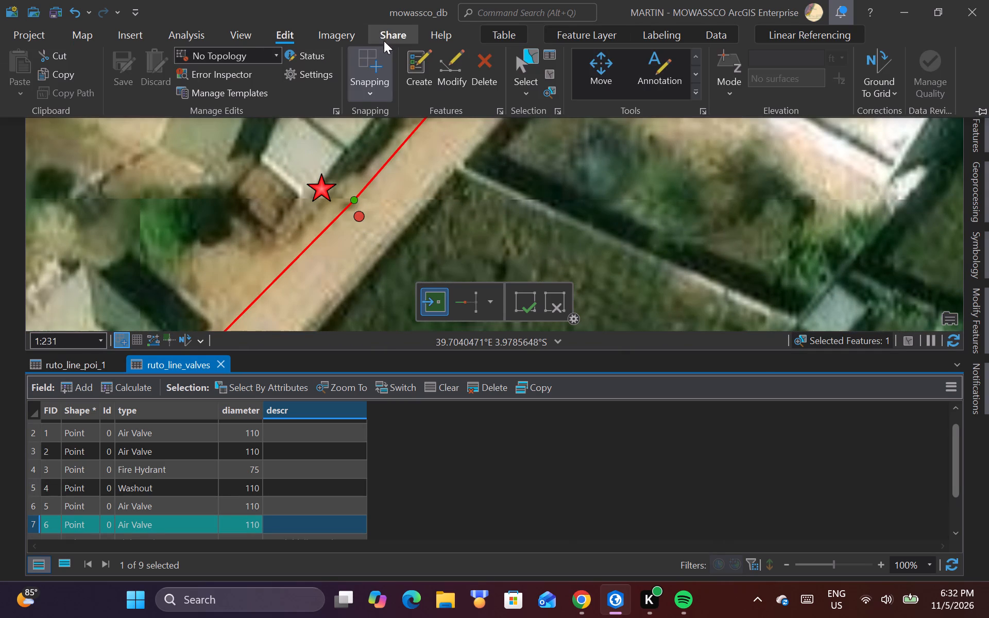
click(530, 61)
click(448, 164)
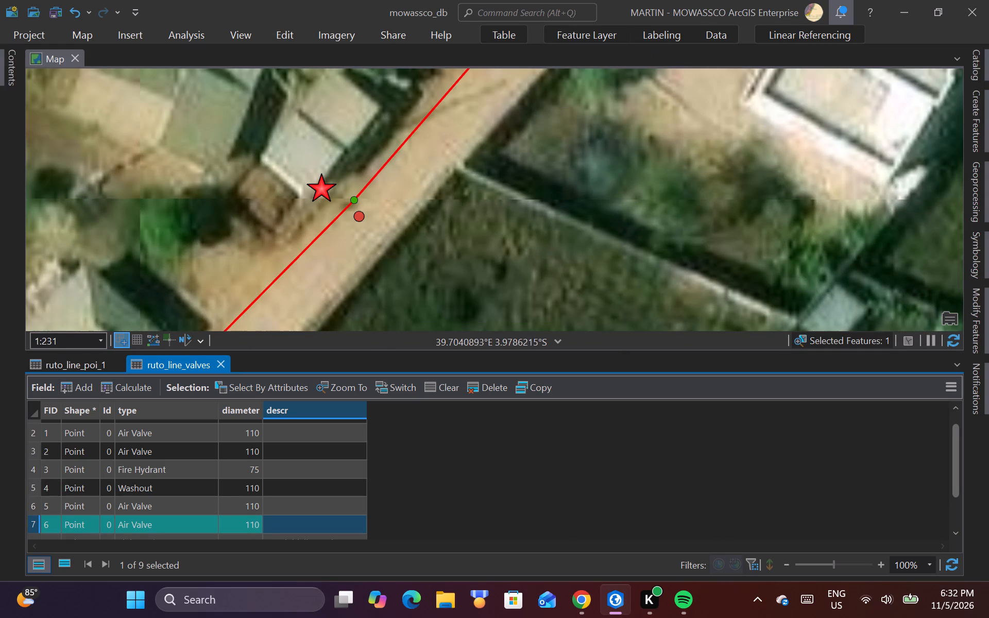
click(408, 159)
drag(386, 149, 410, 168)
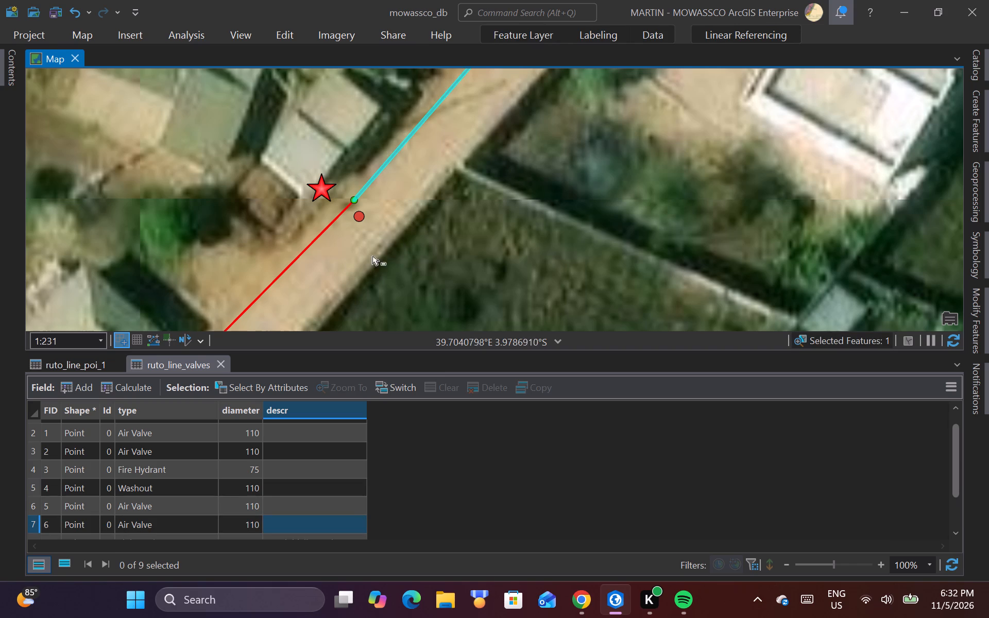
Inspect the attributes of the first ruto_line_poi point along the selected segment northeast of the air valve.
scroll(348, 272, down, 6)
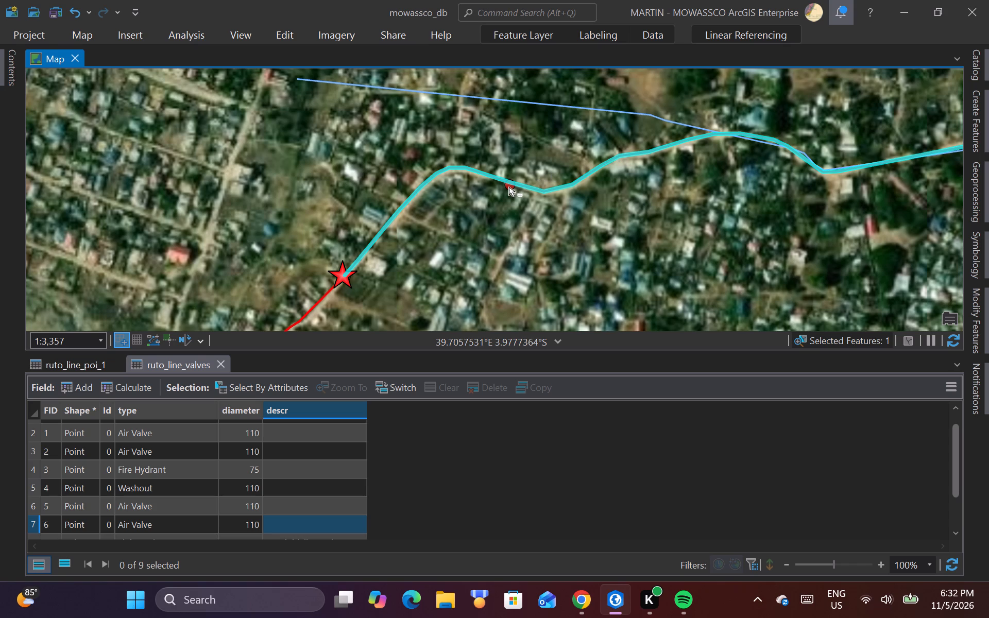
scroll(509, 187, up, 4)
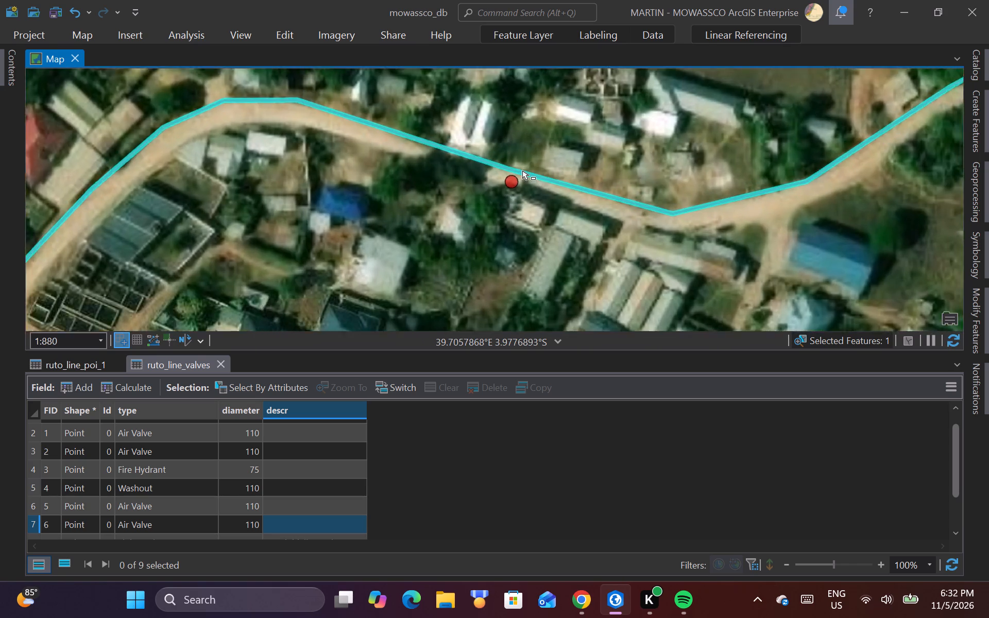
scroll(522, 170, up, 2)
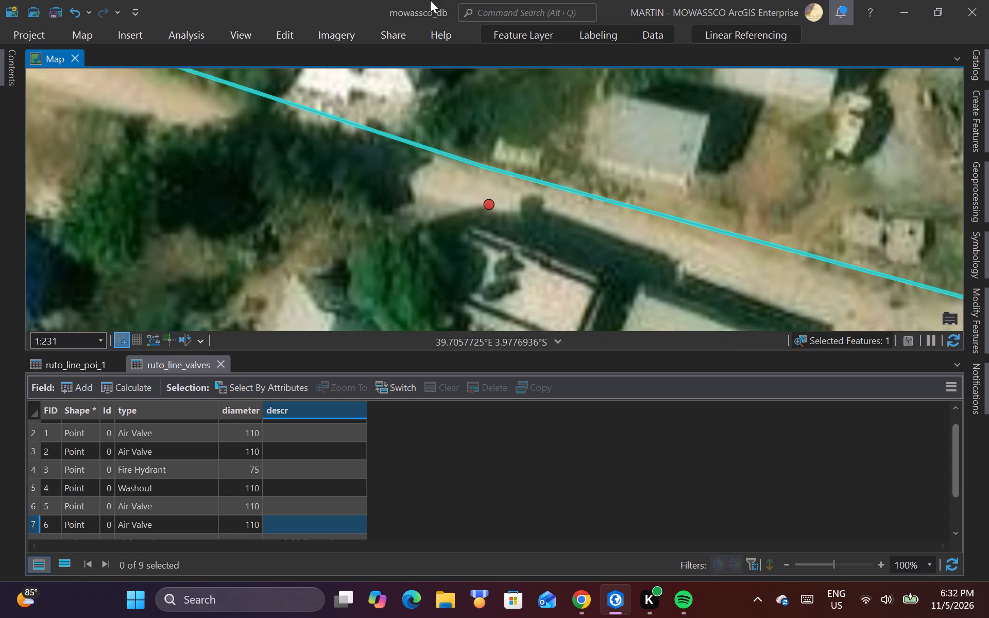
click(83, 31)
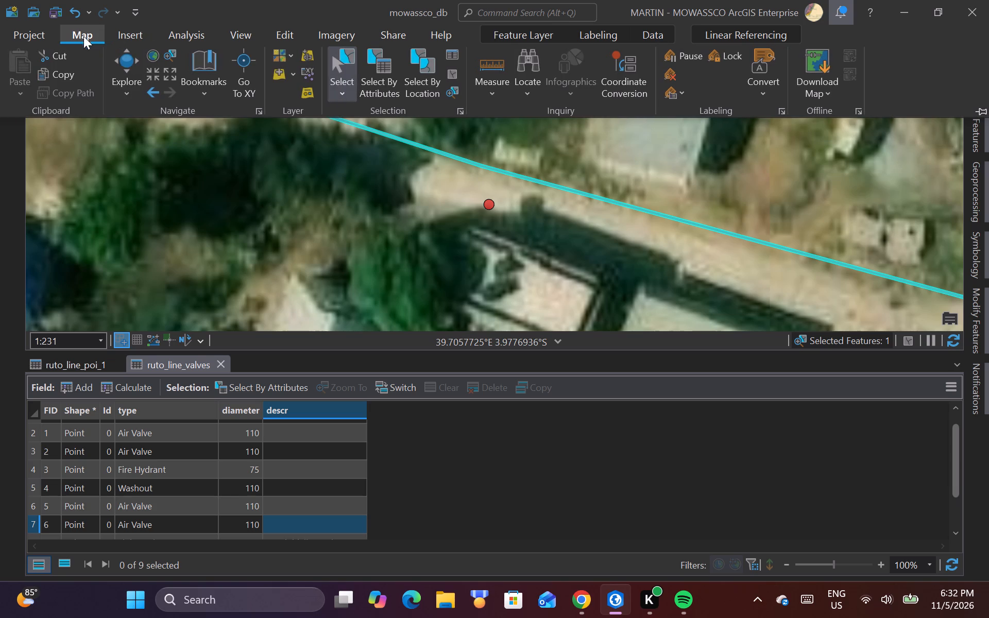
click(126, 57)
click(405, 218)
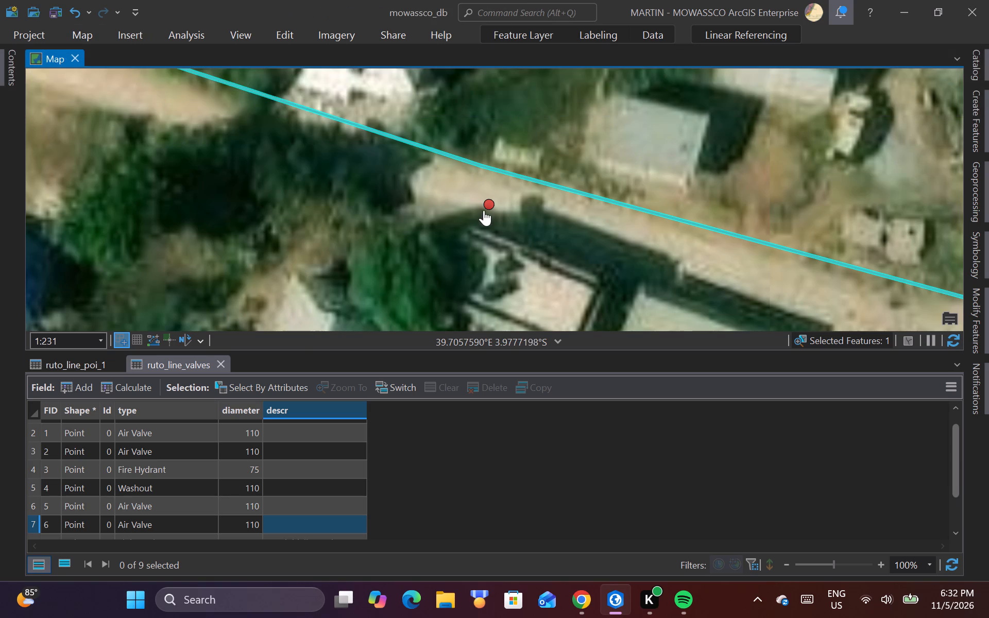
click(488, 205)
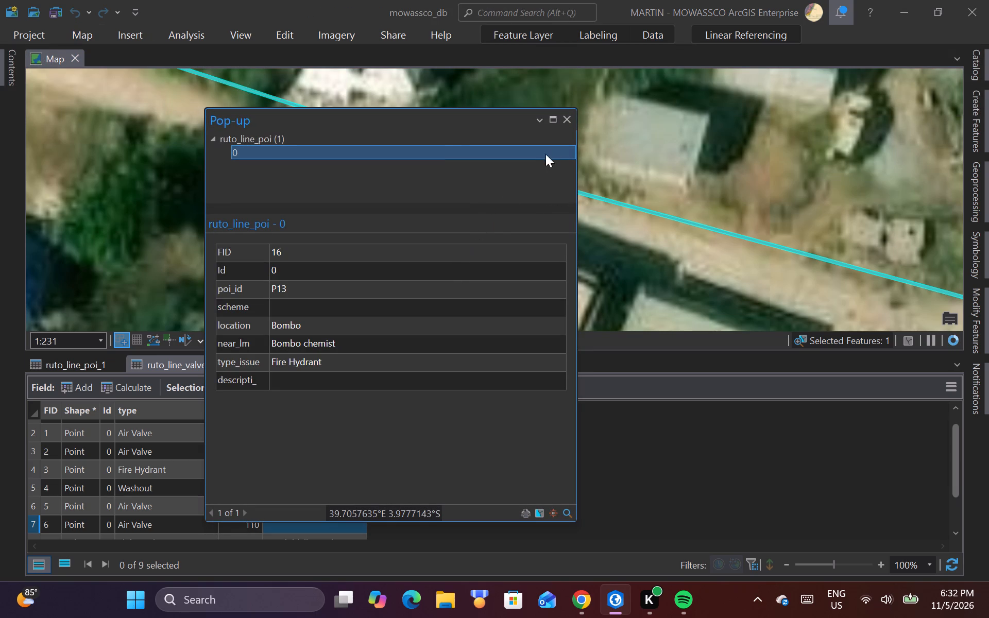
click(571, 123)
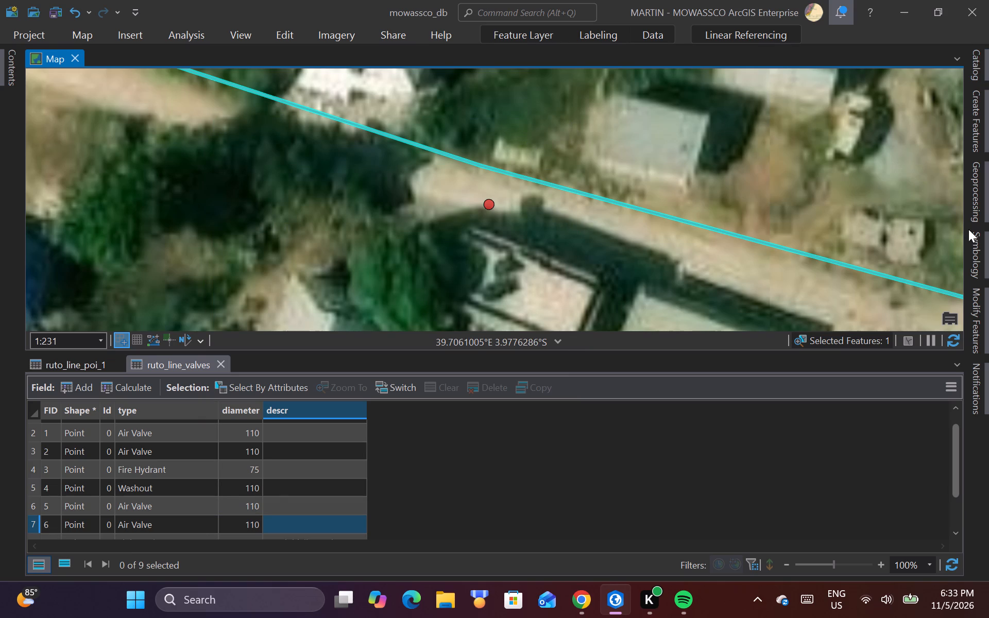
Split the selected ruto_line segment at its vertex beside point P13.
click(979, 317)
click(880, 282)
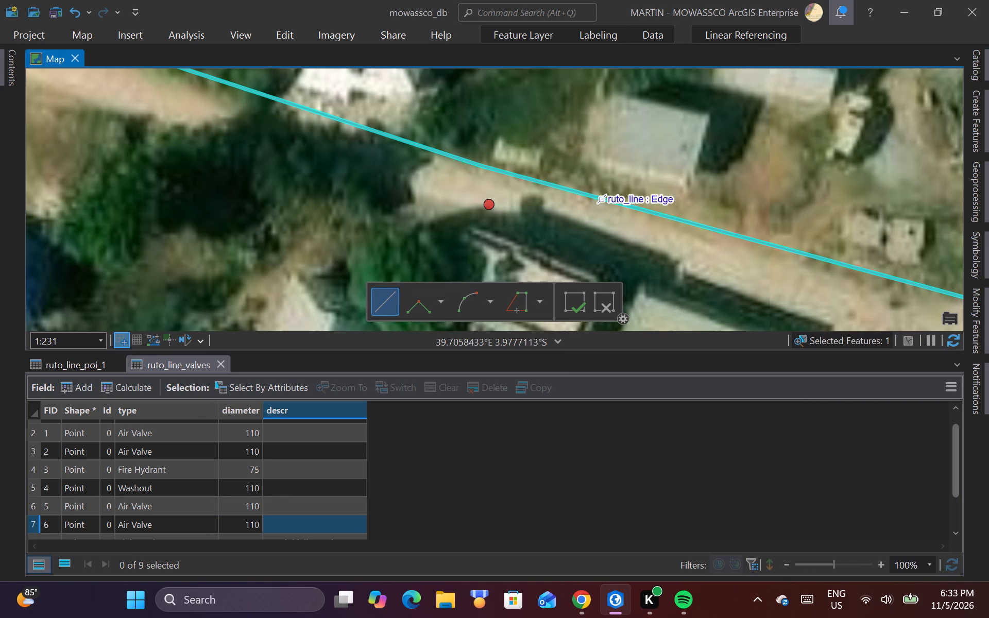
click(486, 166)
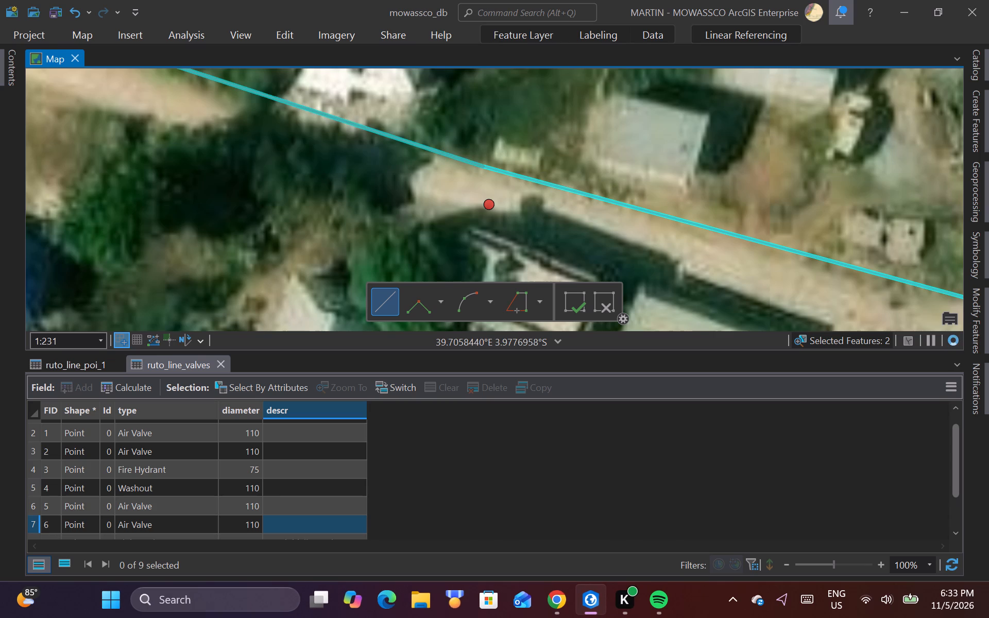
Create a ruto_line_valves point on the ruto_line endpoint at the new split beside point P13.
click(983, 115)
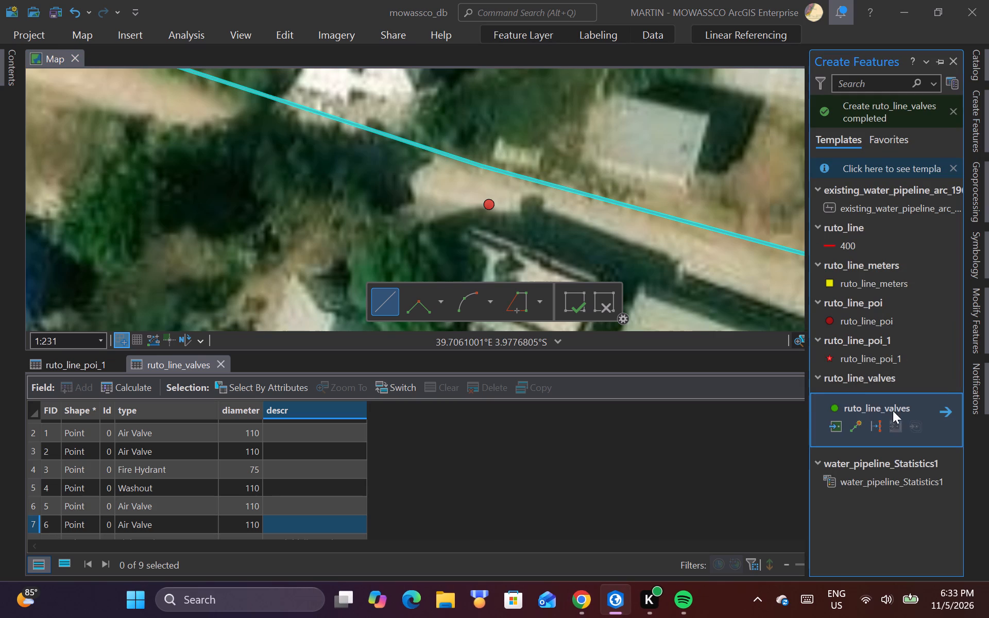
click(832, 421)
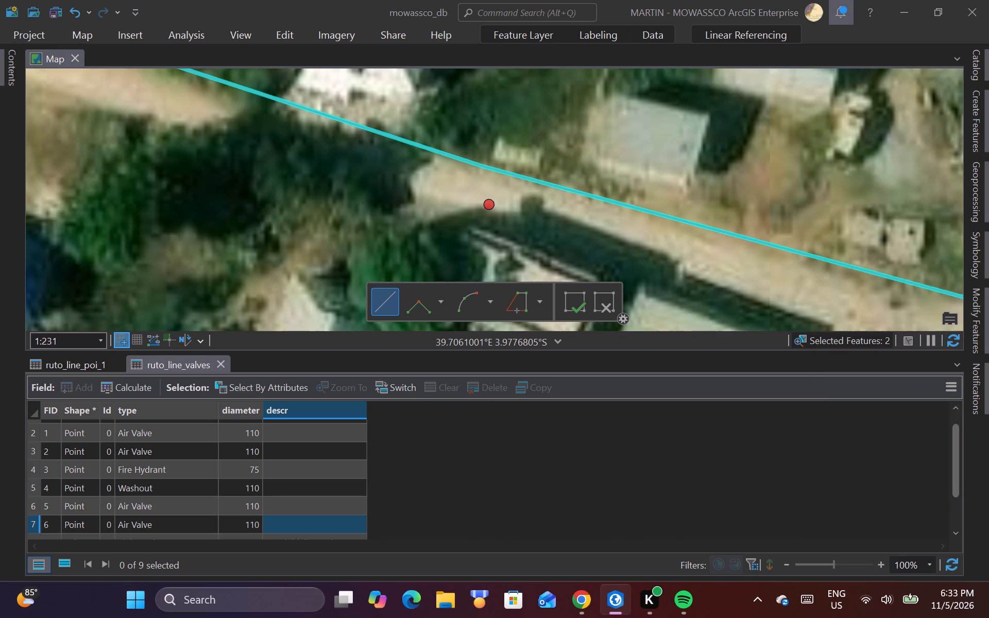
click(486, 168)
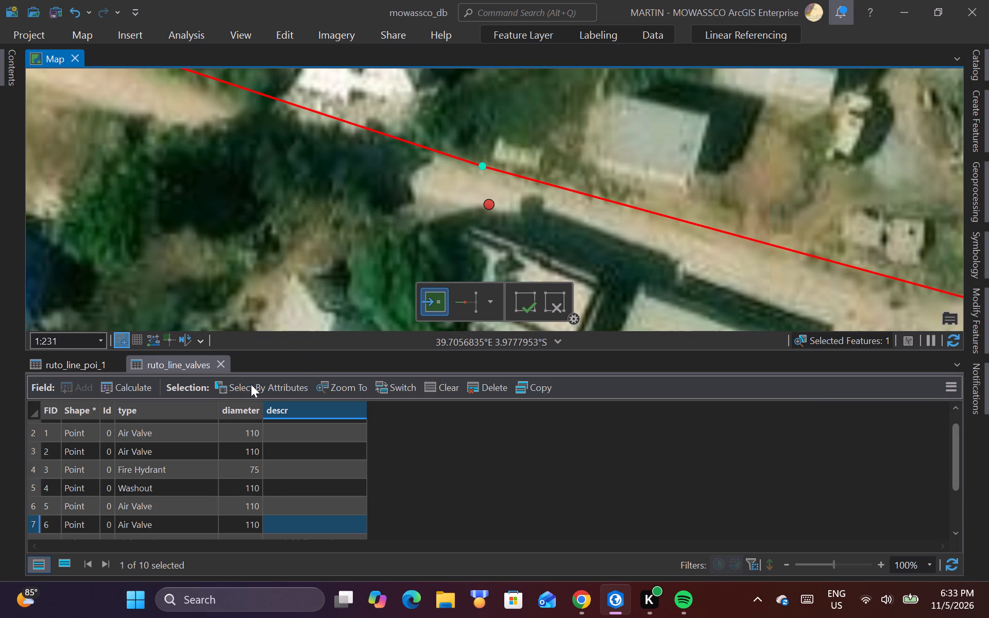
Set the new point's type to Fire Hydrant and its diameter to 75 in the ruto_line_valves table.
scroll(174, 470, down, 3)
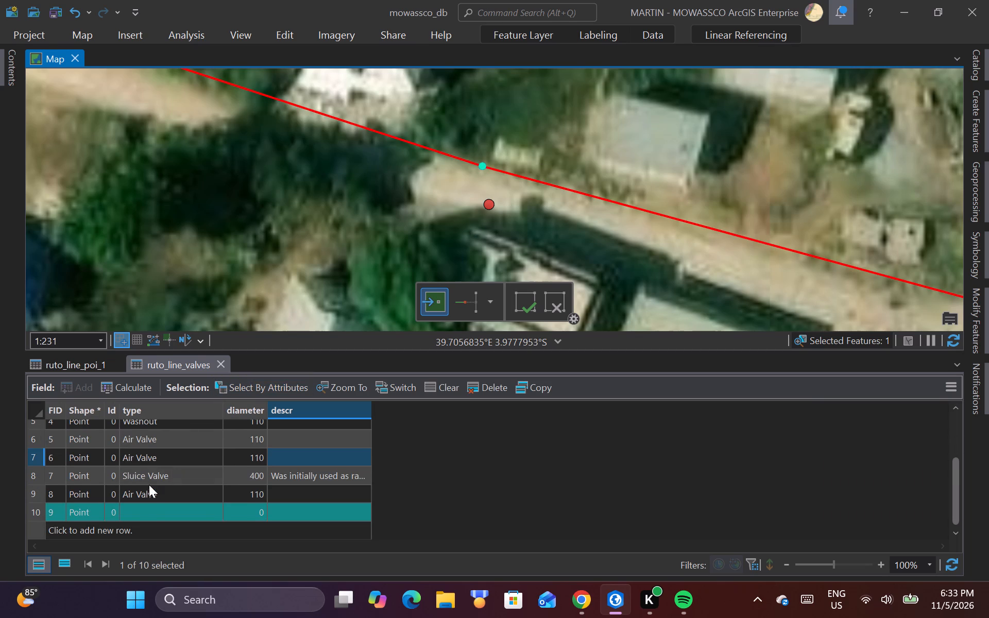
triple_click(164, 512)
click(165, 511)
click(166, 511)
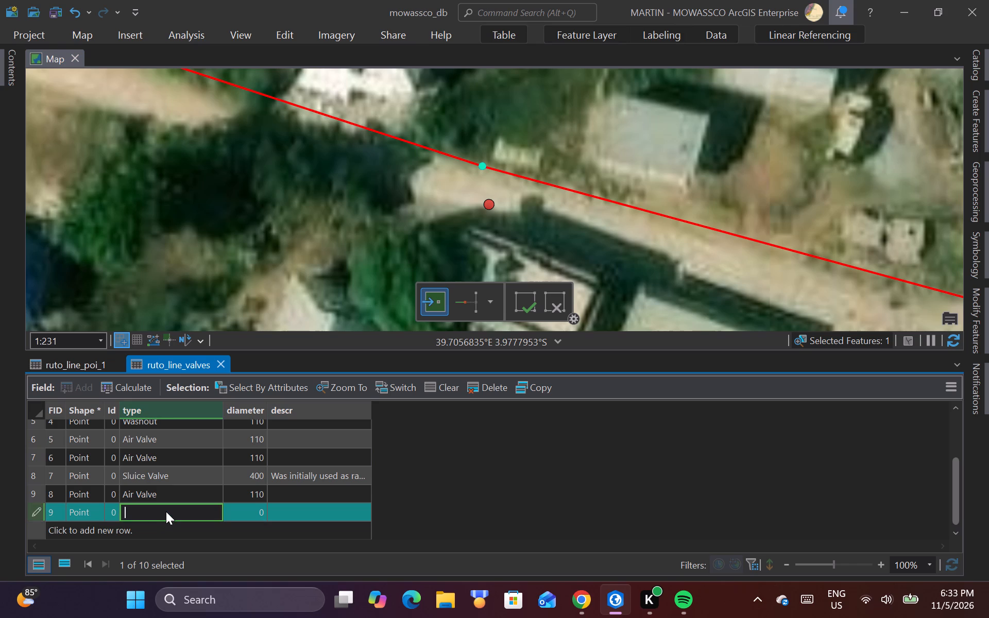
key(BackSpace)
key(BackSpace)
key(BackSpace)
text(ire)
key(space)
triple_click(246, 507)
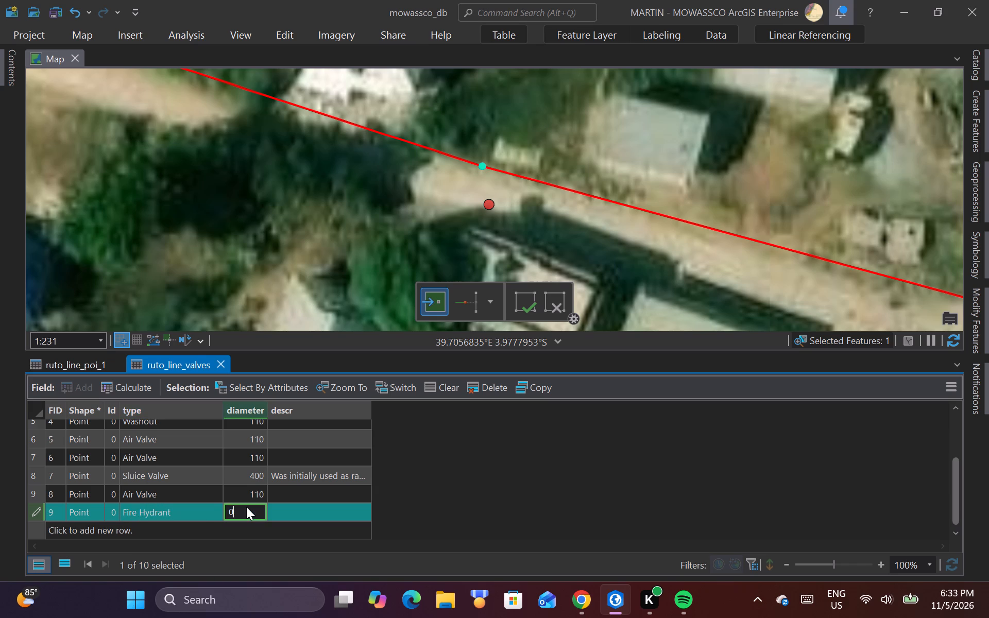
text(75)
click(299, 513)
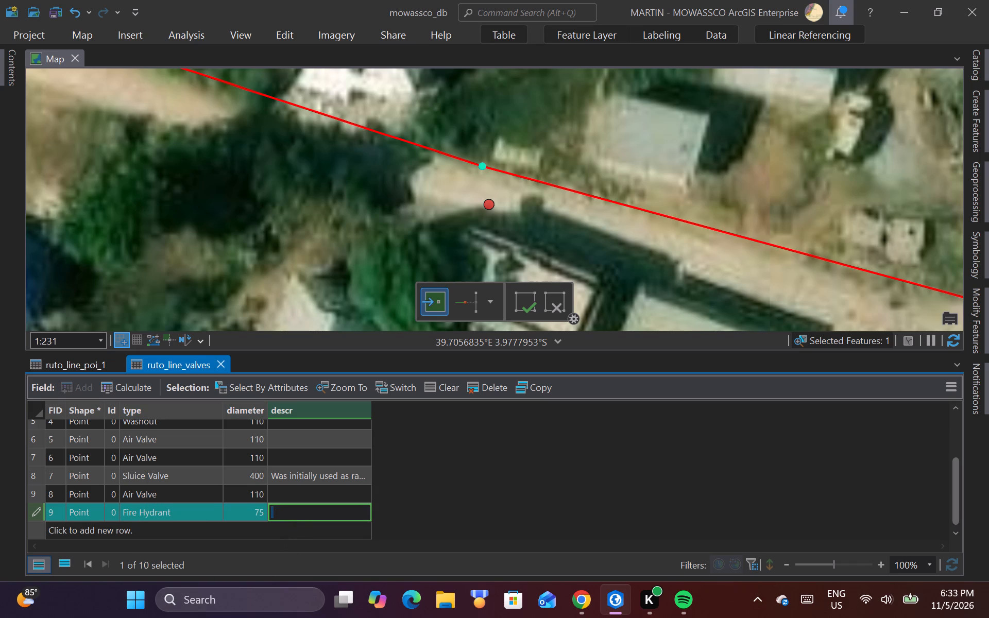
click(33, 493)
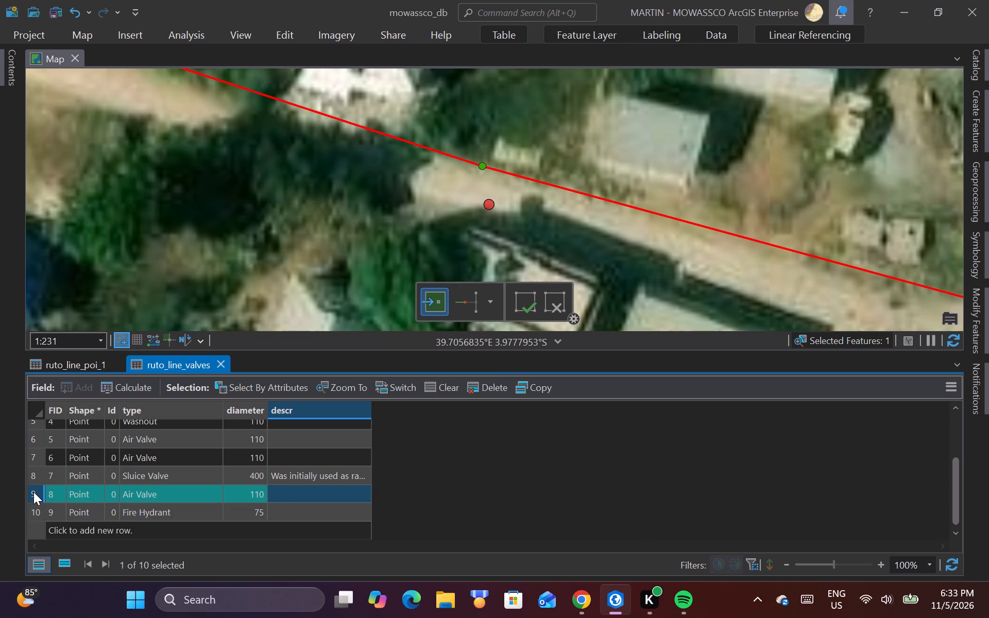
Save the edits for the new fire hydrant and the split line.
click(285, 38)
click(112, 72)
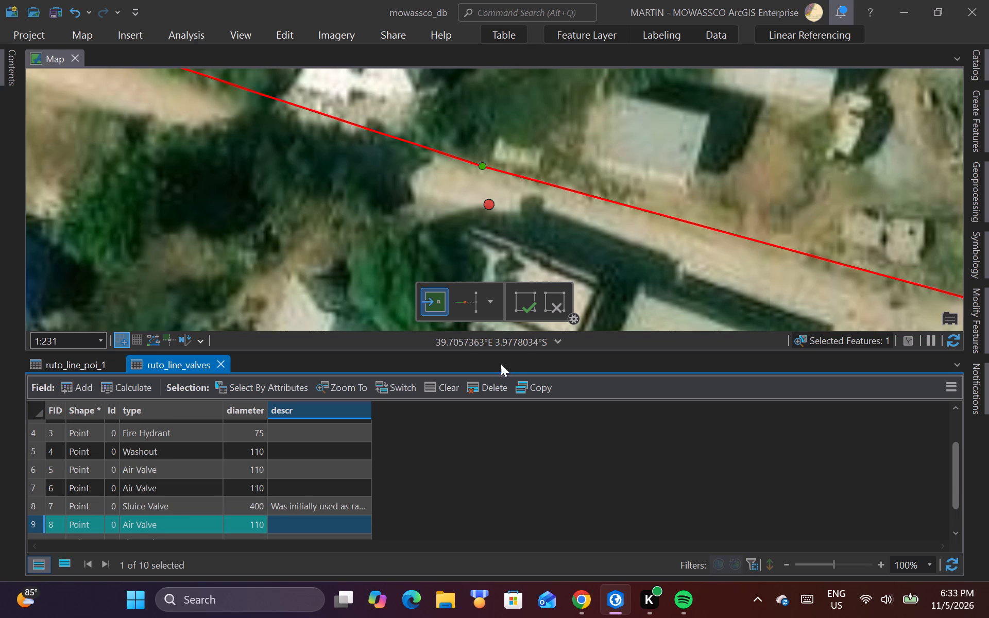
Select the ruto_line segment running east from the new fire hydrant and examine how far it extends.
scroll(487, 203, down, 2)
scroll(342, 220, down, 2)
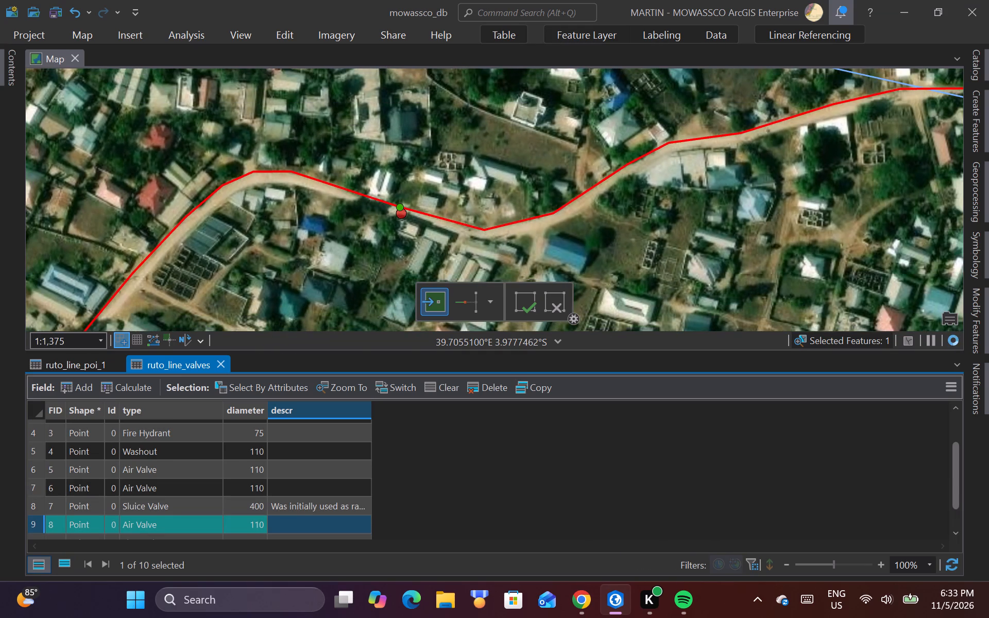
scroll(347, 228, down, 2)
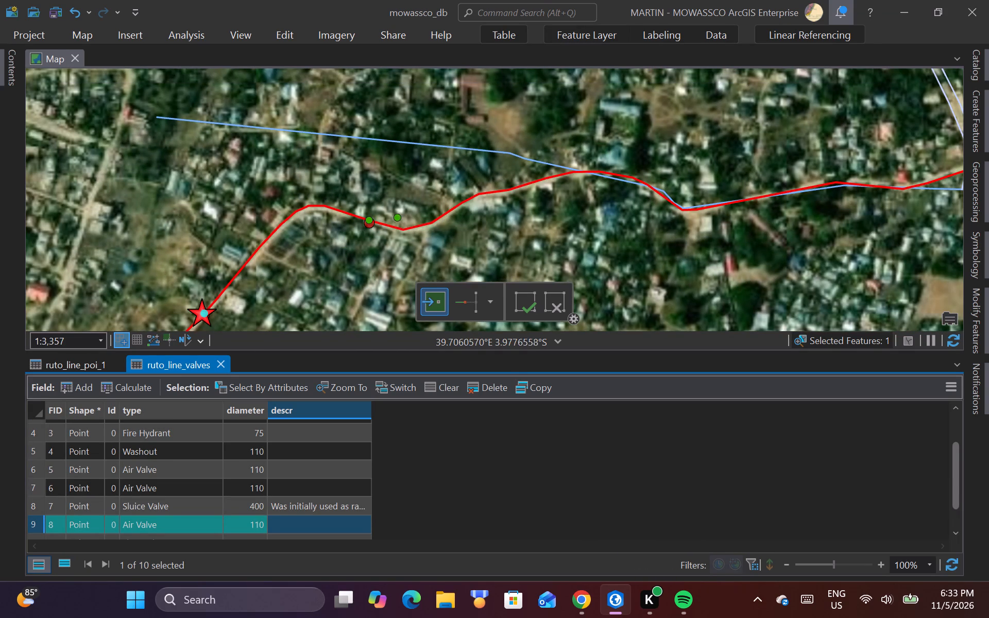
scroll(363, 245, down, 1)
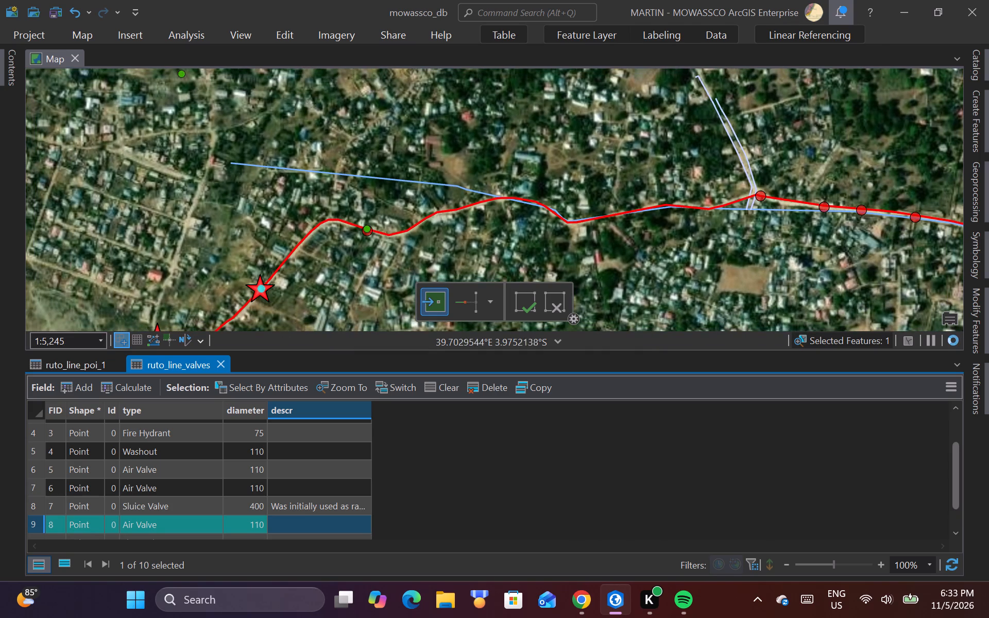
click(296, 32)
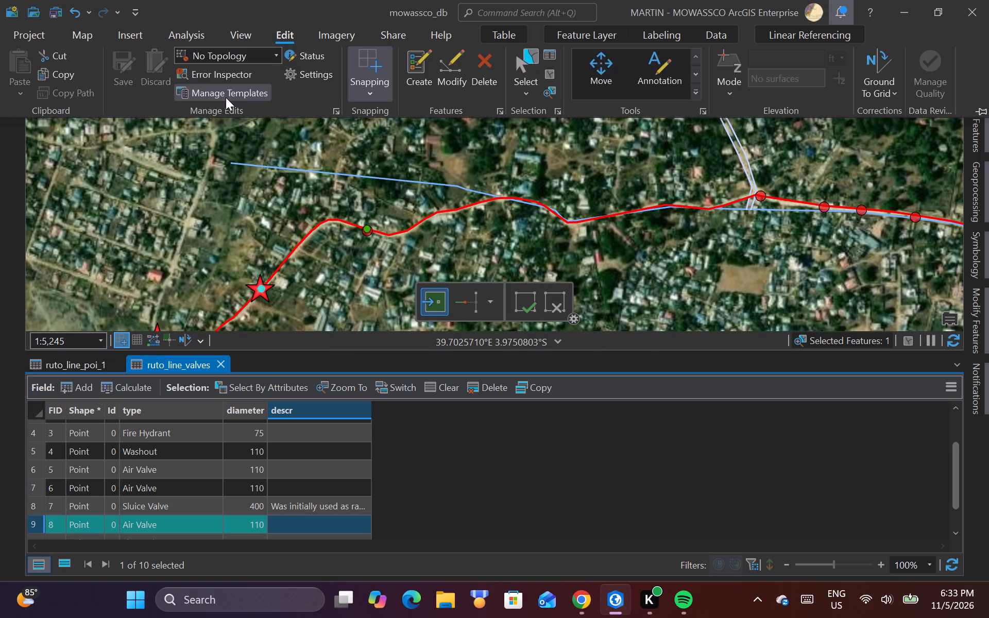
click(535, 58)
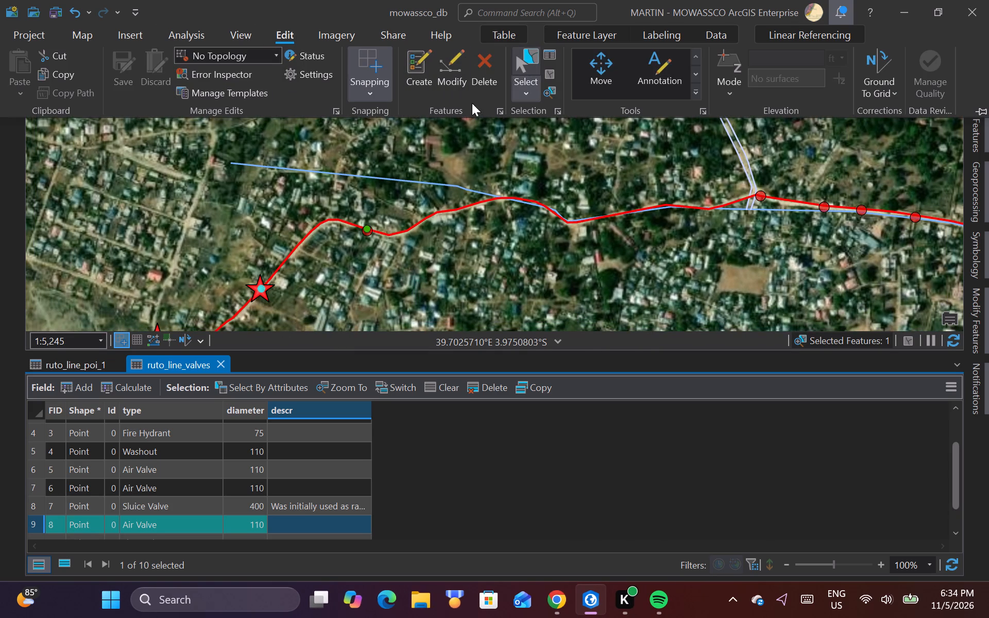
scroll(378, 228, up, 1)
scroll(379, 269, up, 1)
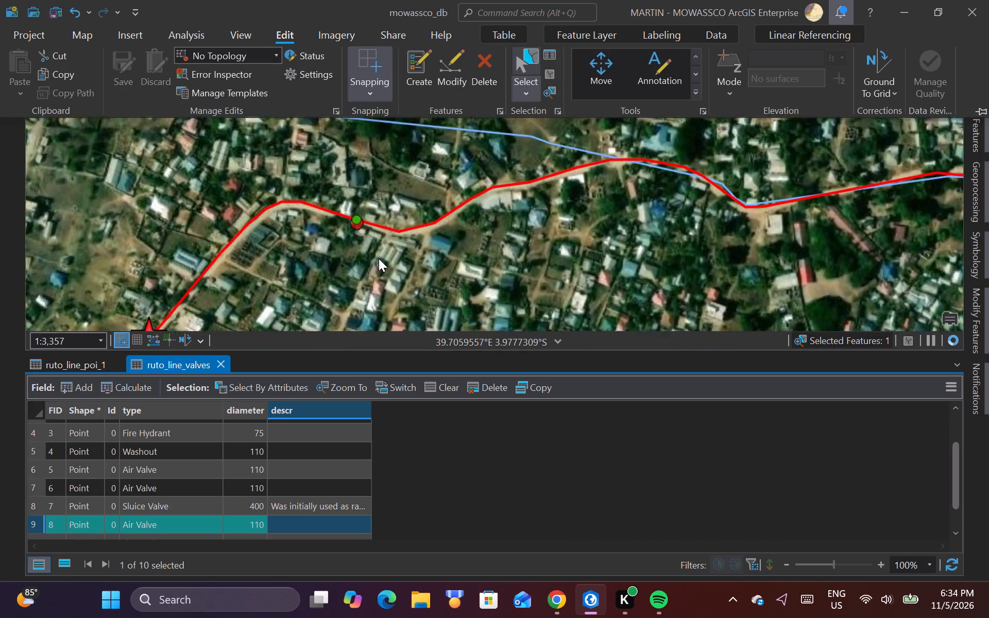
drag(383, 208, 400, 242)
click(393, 211)
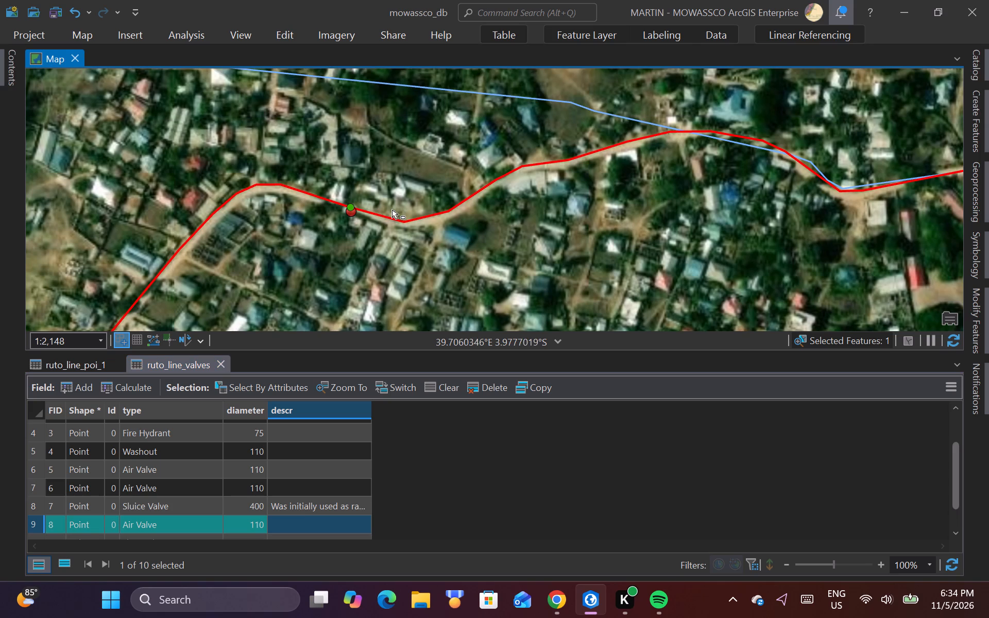
drag(386, 208, 403, 233)
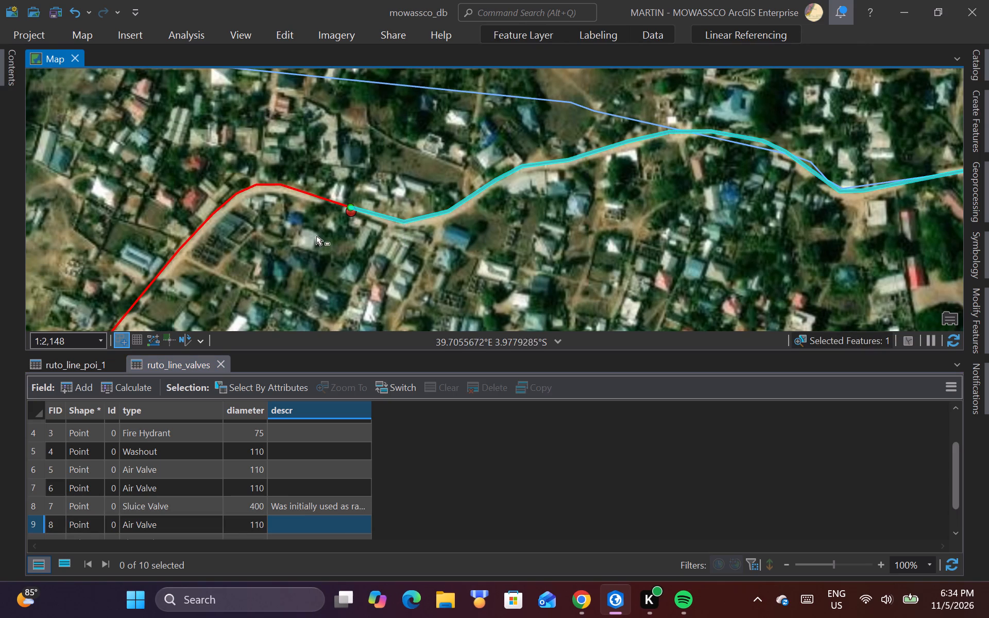
scroll(314, 230, down, 1)
scroll(263, 159, down, 2)
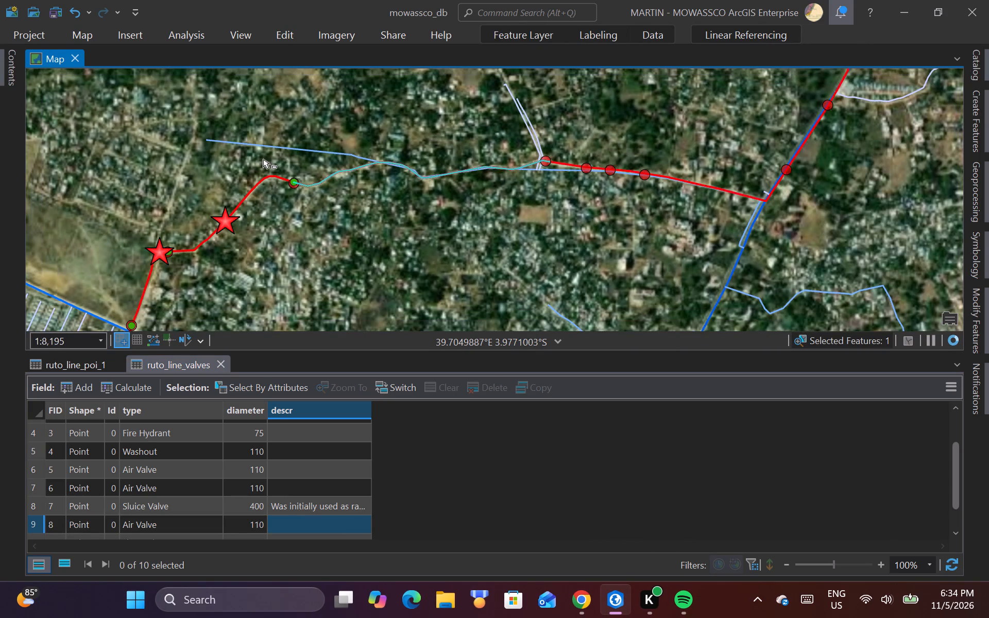
scroll(338, 163, down, 3)
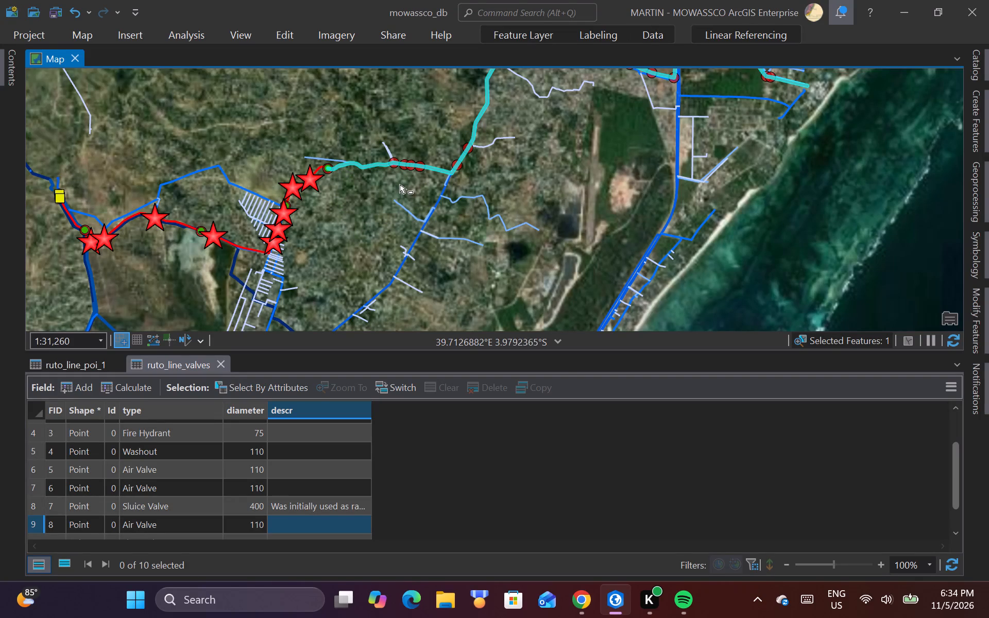
Clear the line selection and read the attributes of the first ruto_line_poi point east of the fire hydrant, at the road junction.
scroll(402, 157, up, 3)
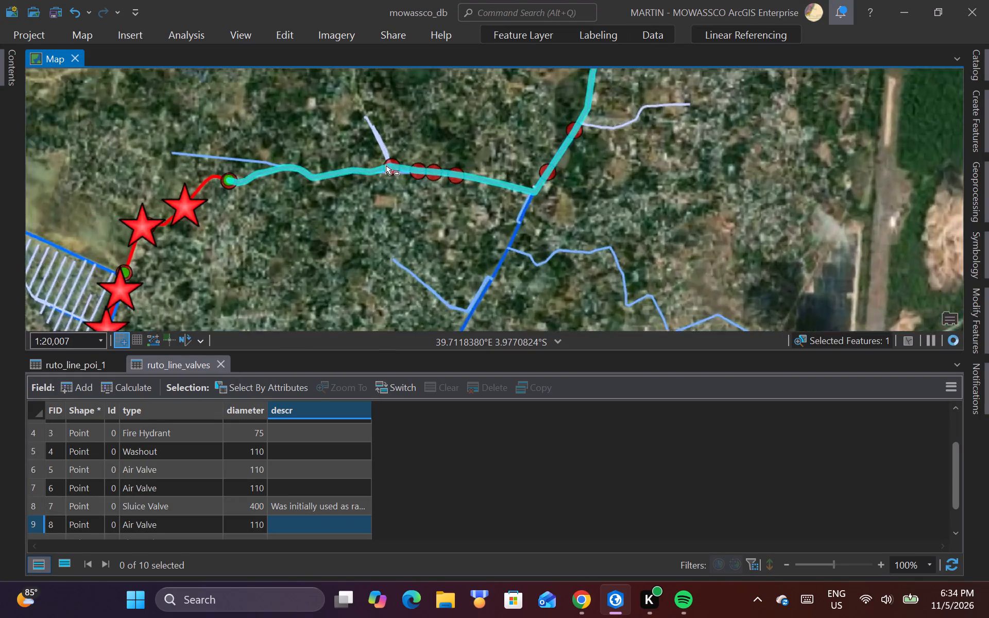
scroll(395, 166, up, 1)
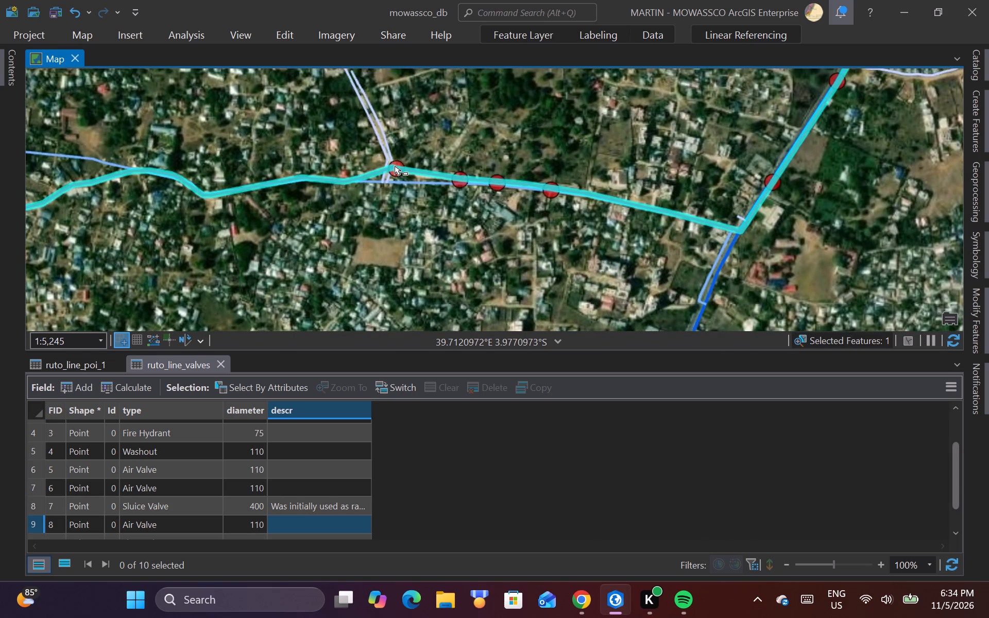
scroll(395, 166, down, 1)
scroll(395, 166, up, 3)
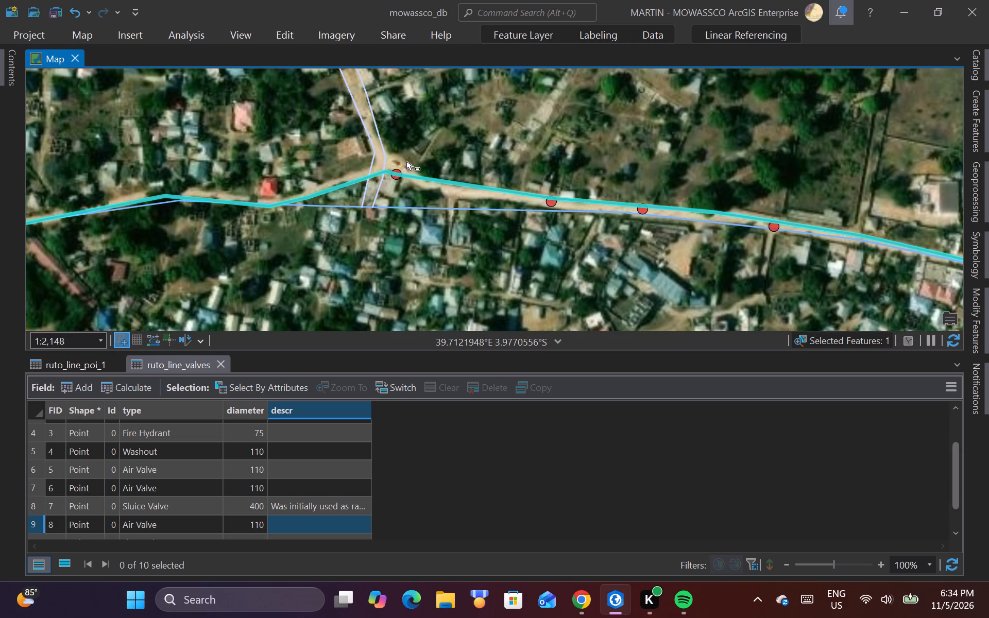
scroll(407, 160, up, 2)
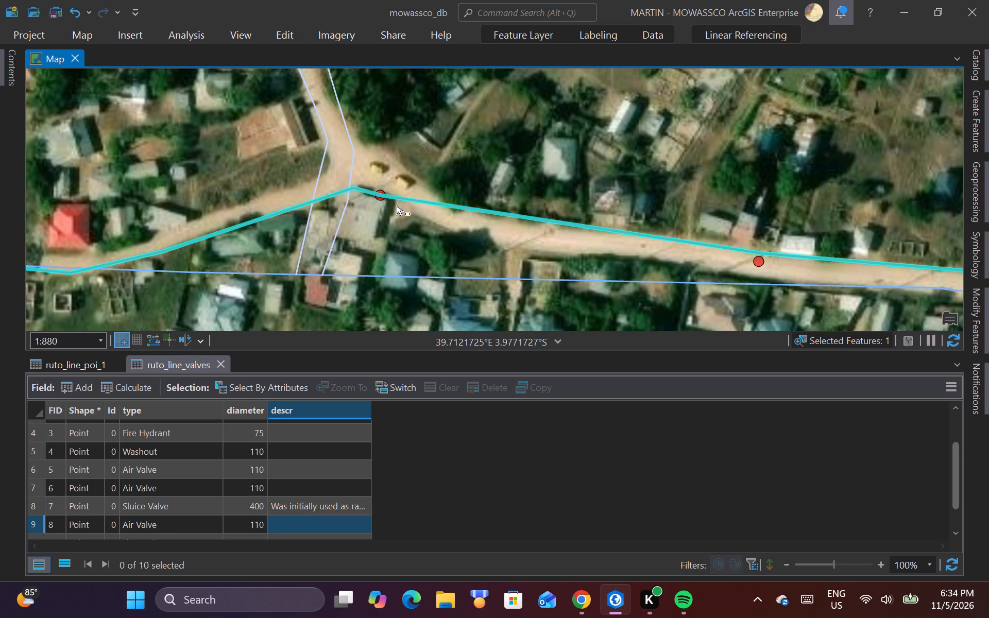
scroll(397, 204, up, 1)
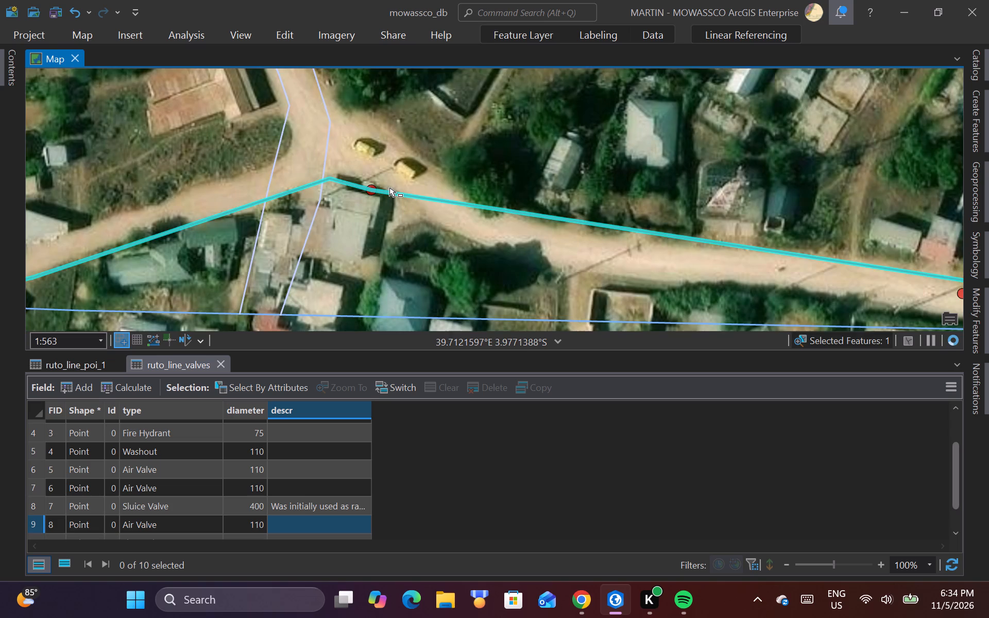
scroll(389, 187, up, 1)
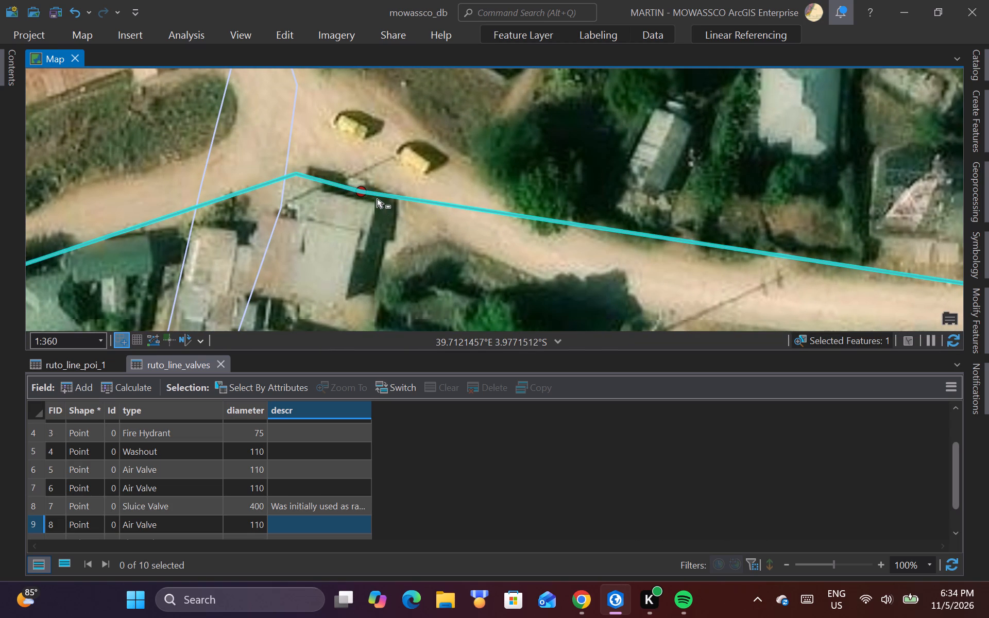
scroll(377, 199, up, 1)
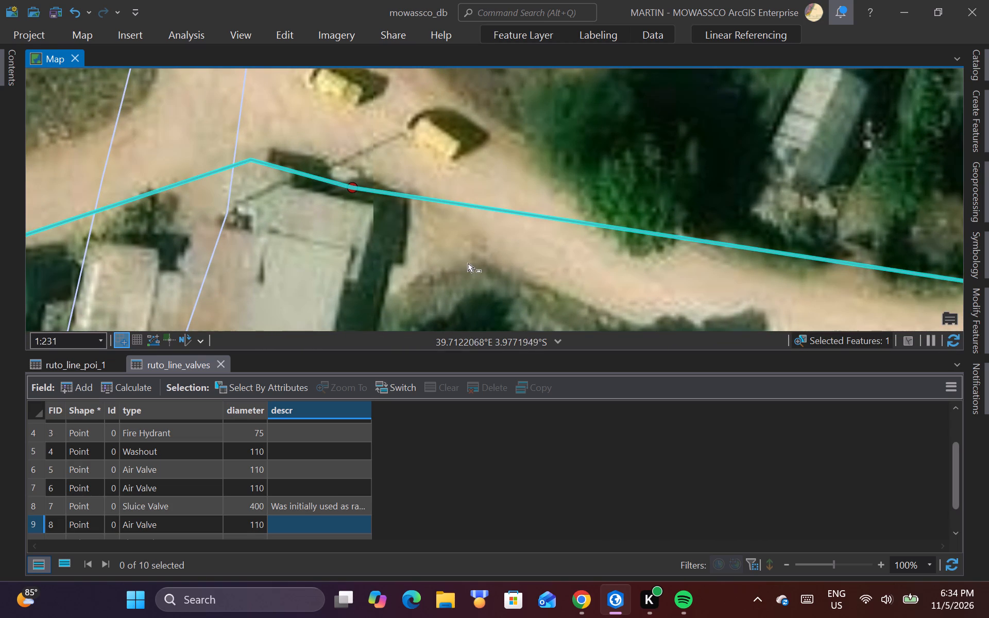
click(410, 235)
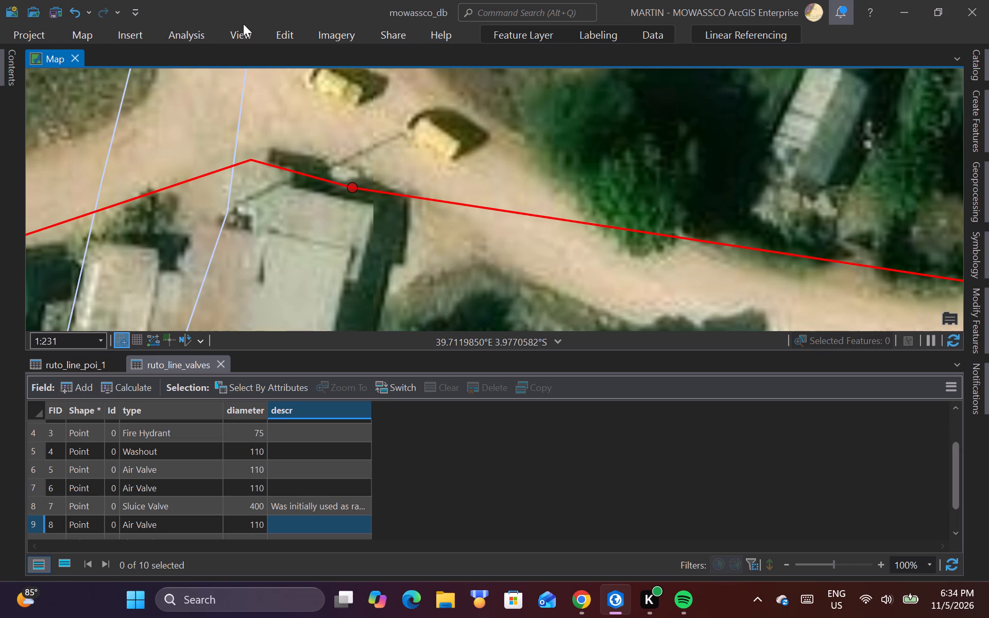
click(267, 31)
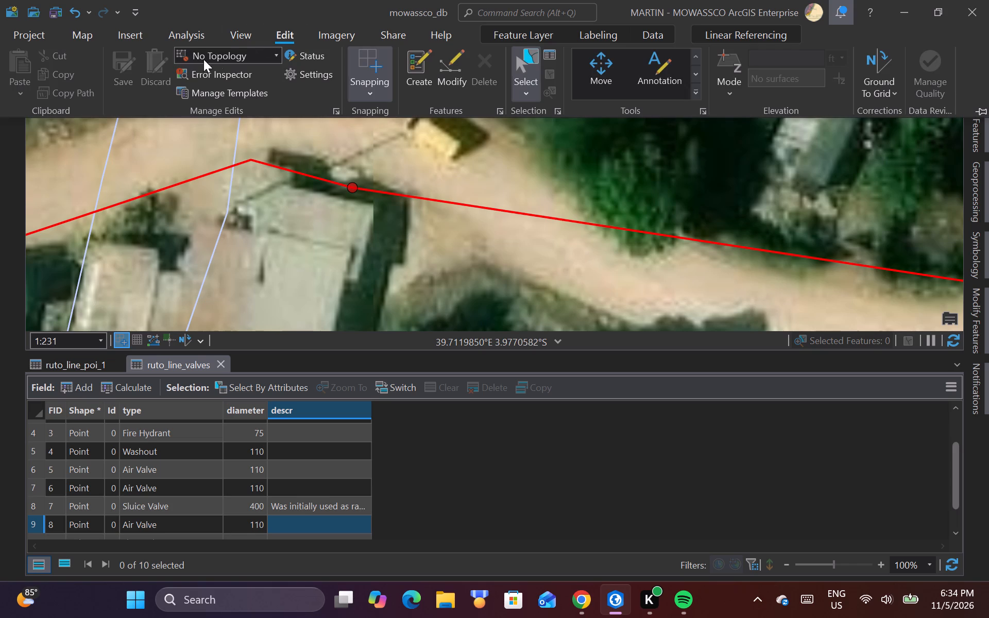
click(83, 36)
click(128, 59)
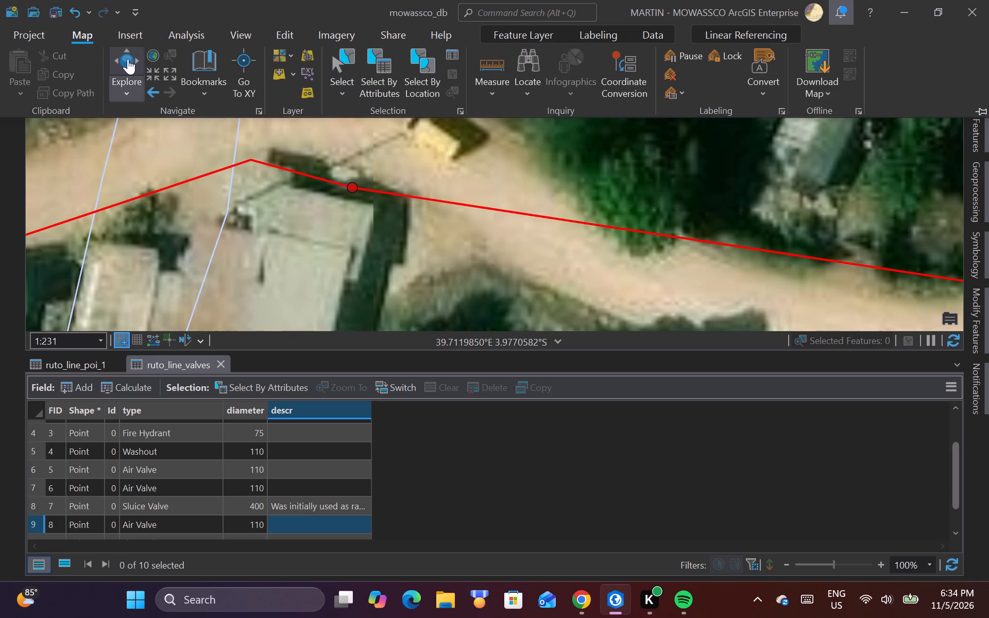
click(385, 153)
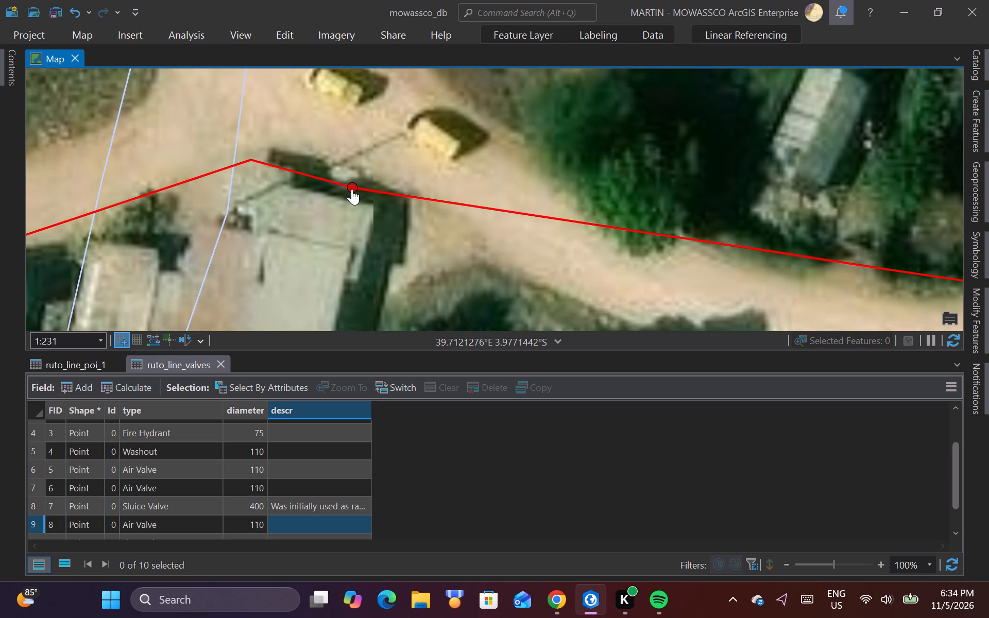
click(352, 185)
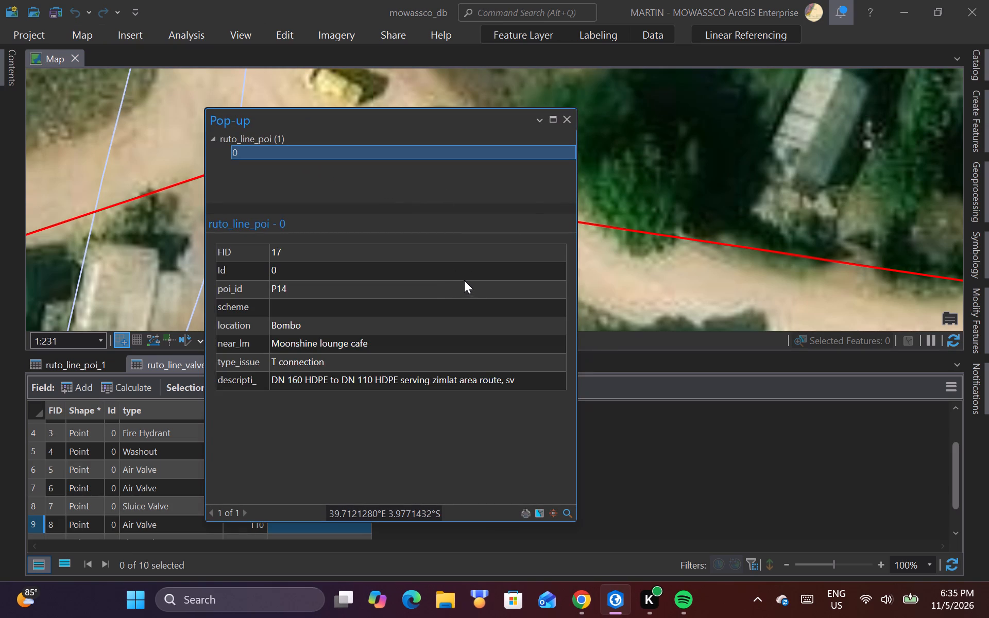
click(565, 120)
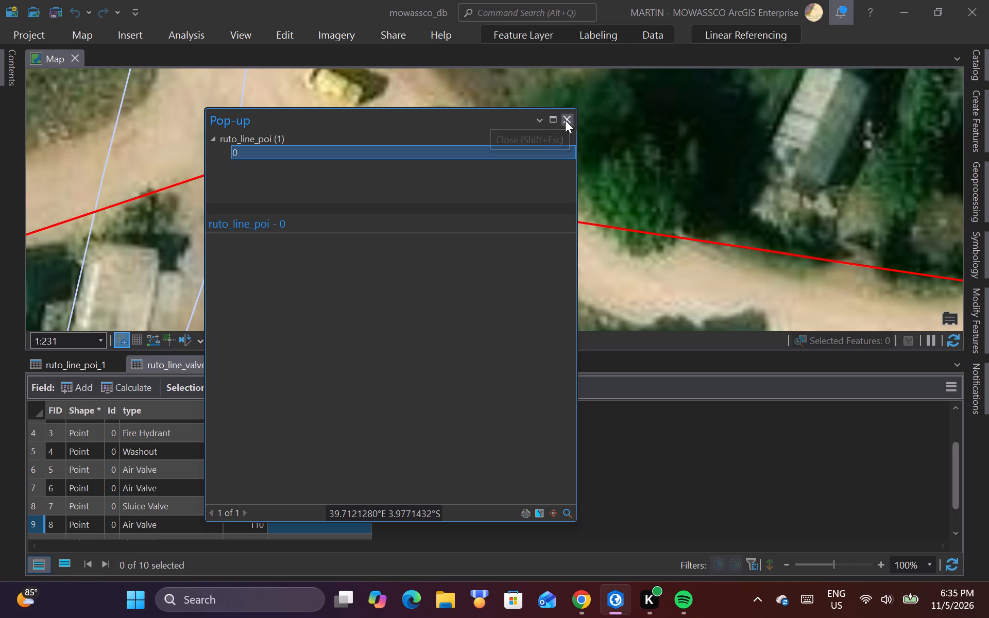
Examine the imagery and existing pipelines around the road junction, following the side road north and northwest and returning to the junction.
scroll(320, 214, down, 6)
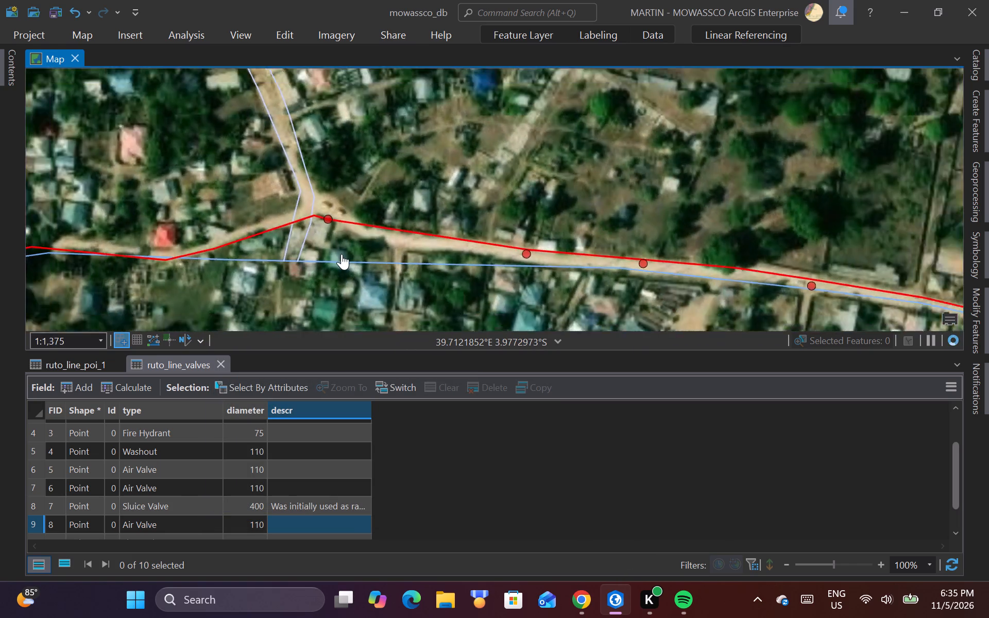
scroll(342, 261, down, 3)
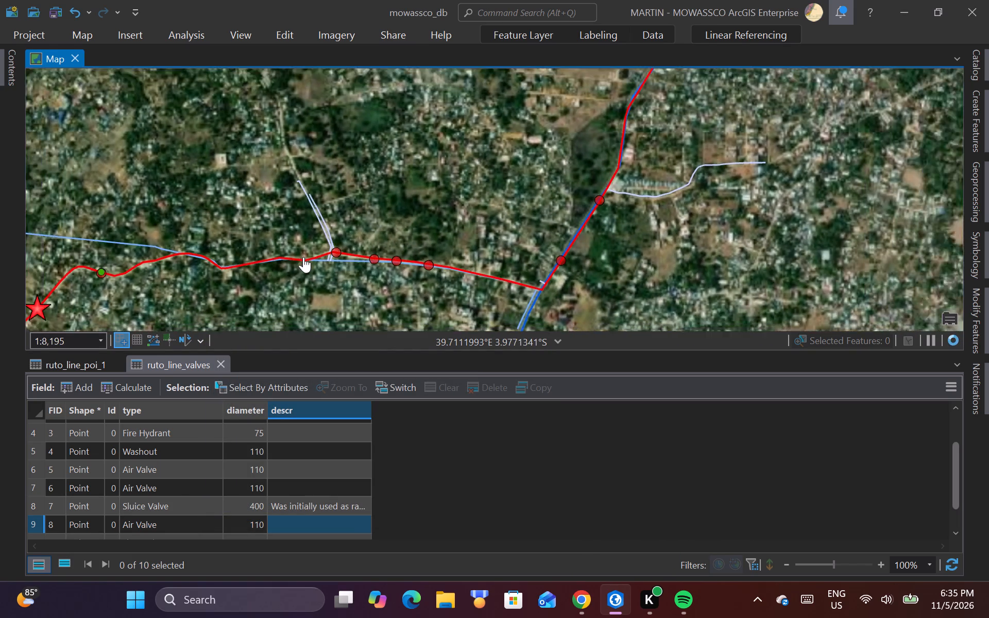
scroll(275, 126, up, 2)
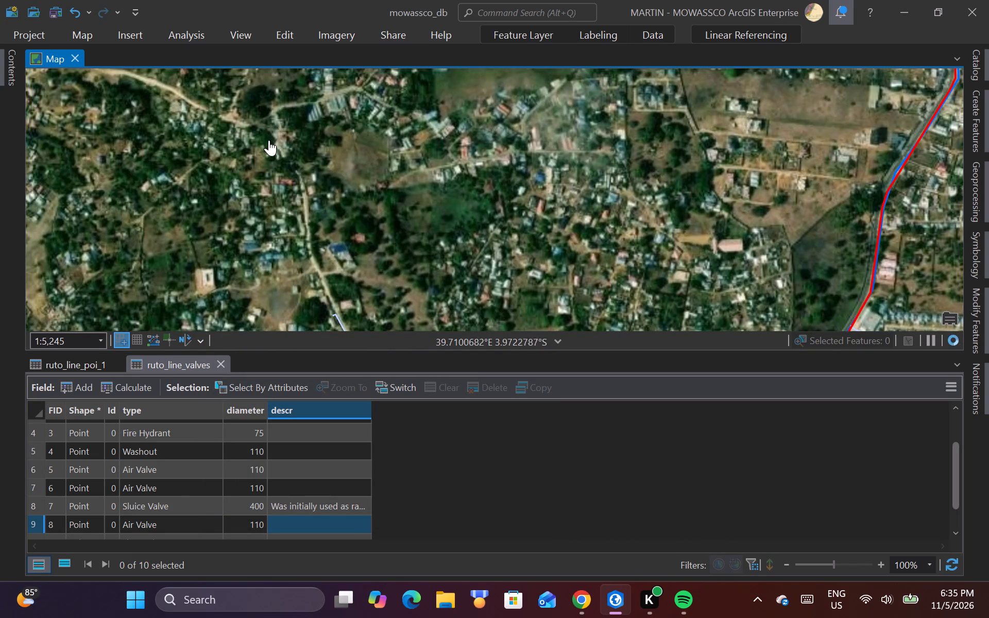
scroll(262, 151, up, 2)
scroll(278, 156, down, 2)
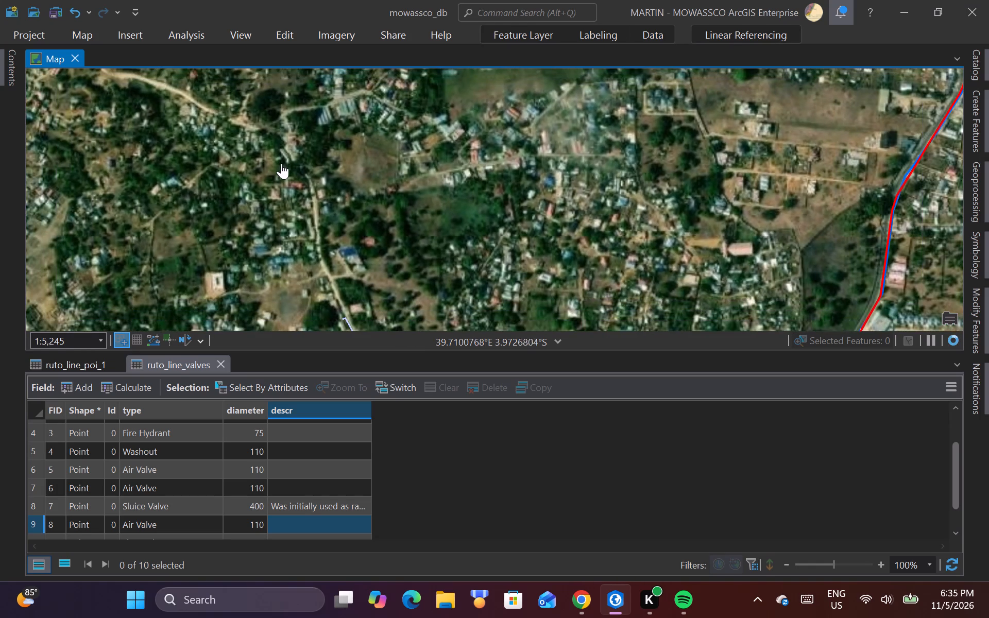
scroll(282, 165, down, 2)
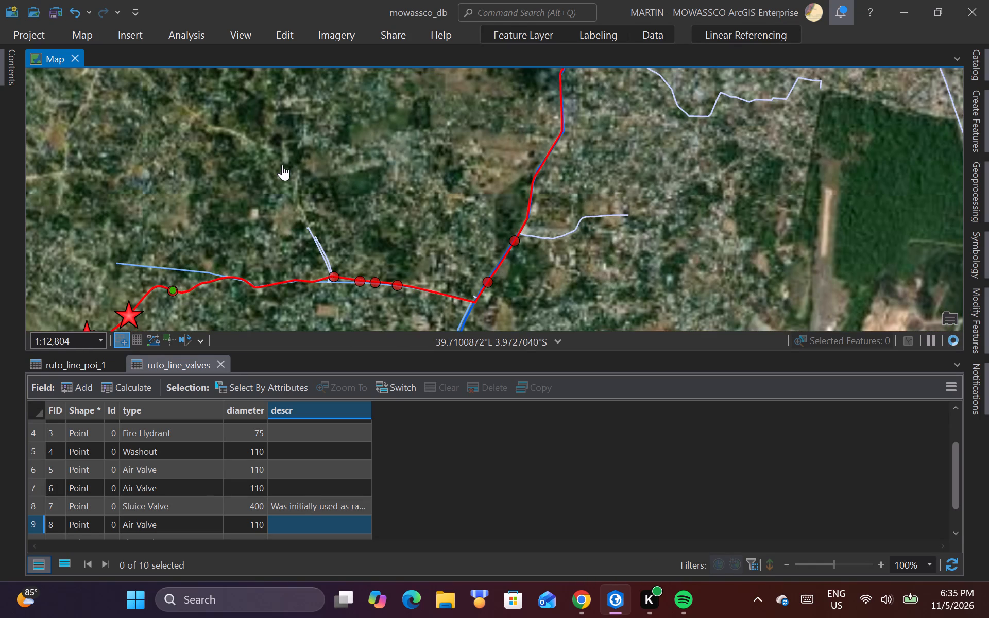
drag(244, 153, 313, 274)
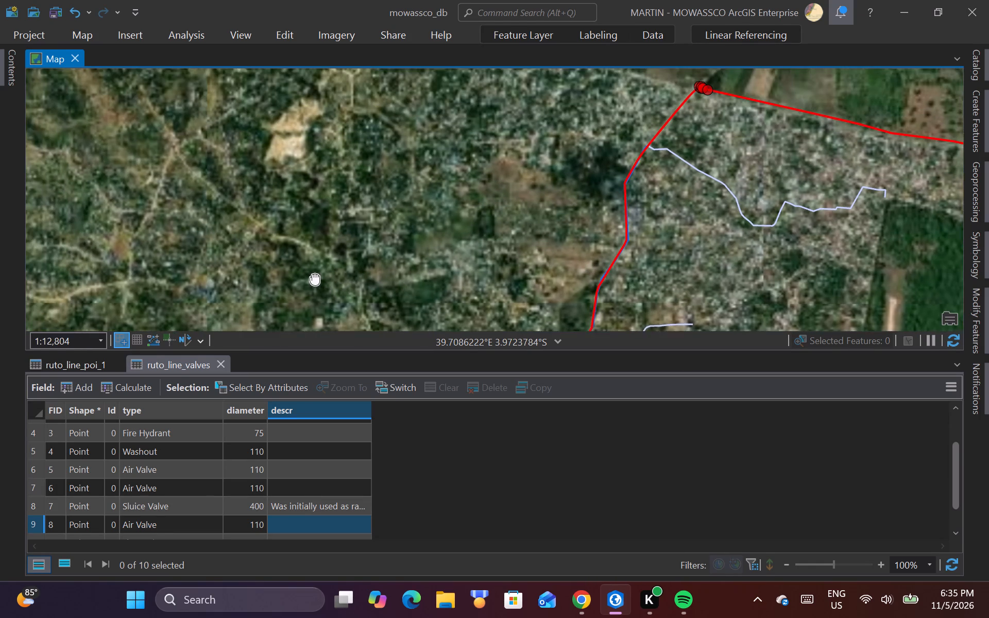
drag(313, 274, 314, 275)
scroll(277, 142, up, 3)
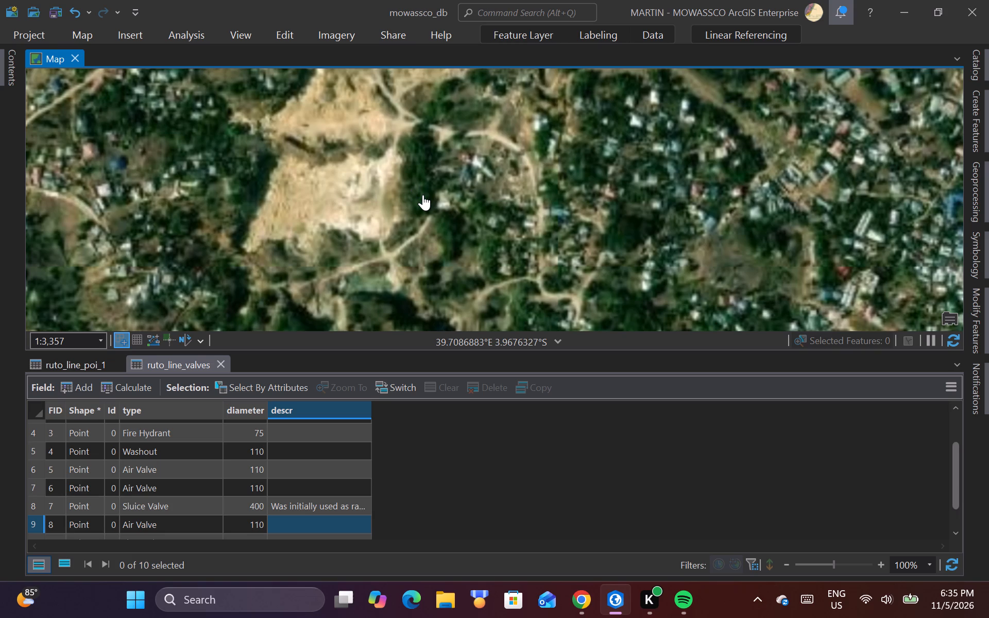
scroll(423, 195, down, 4)
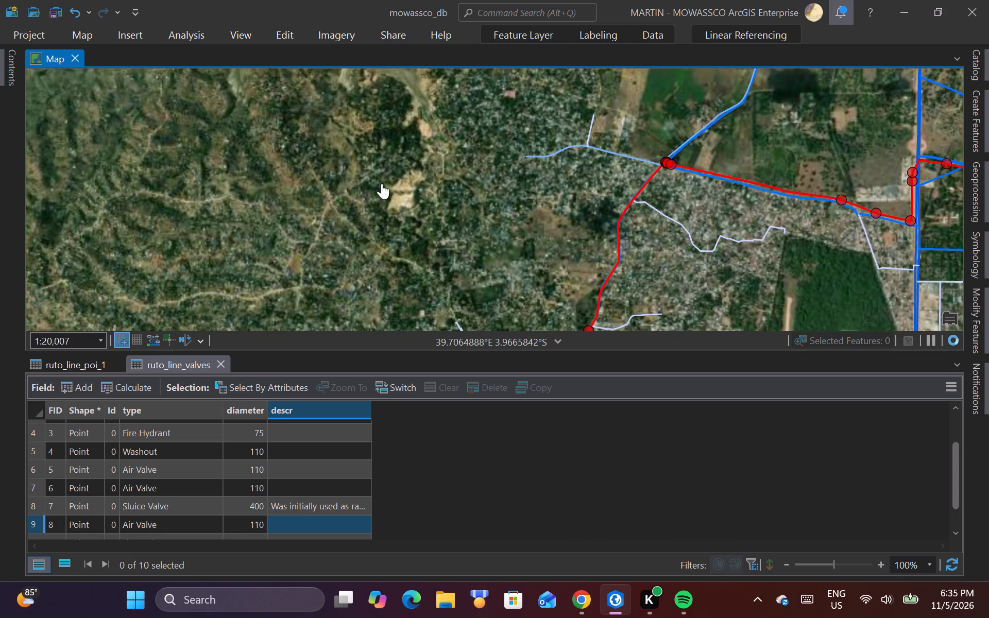
drag(382, 183, 369, 279)
drag(374, 199, 343, 285)
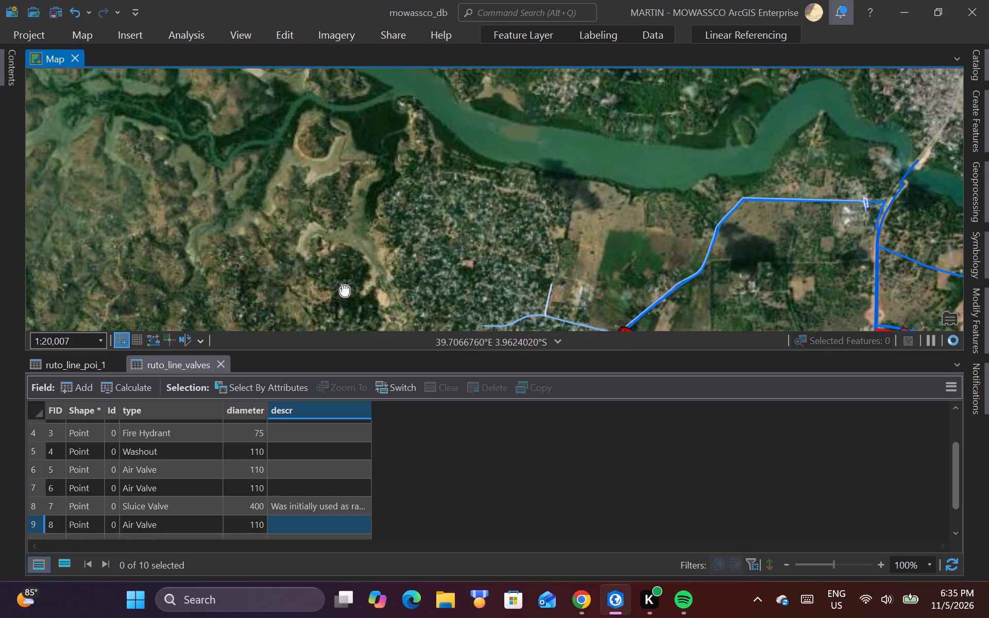
drag(343, 285, 331, 165)
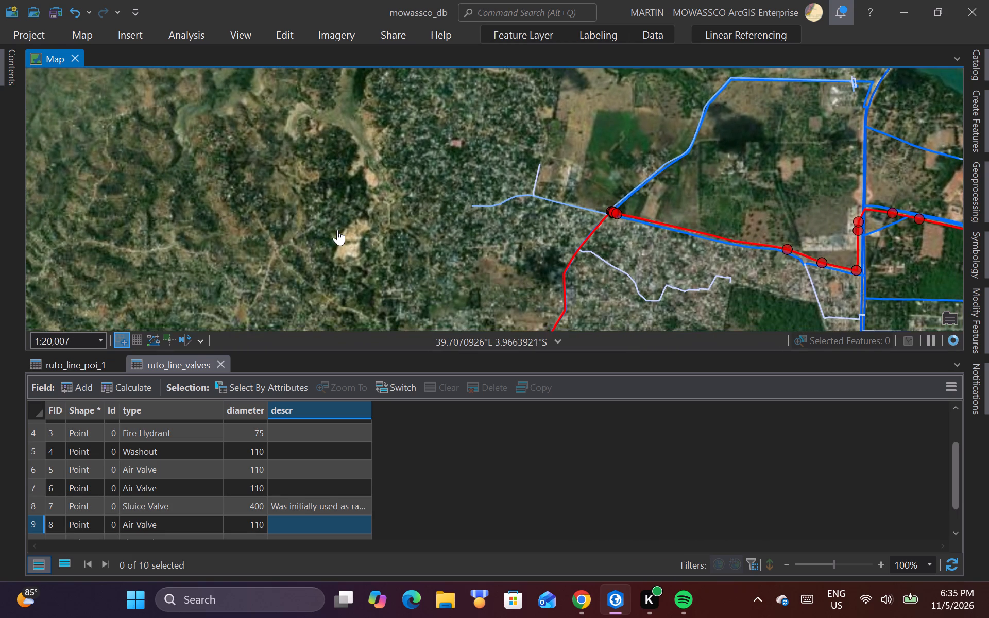
scroll(337, 230, up, 2)
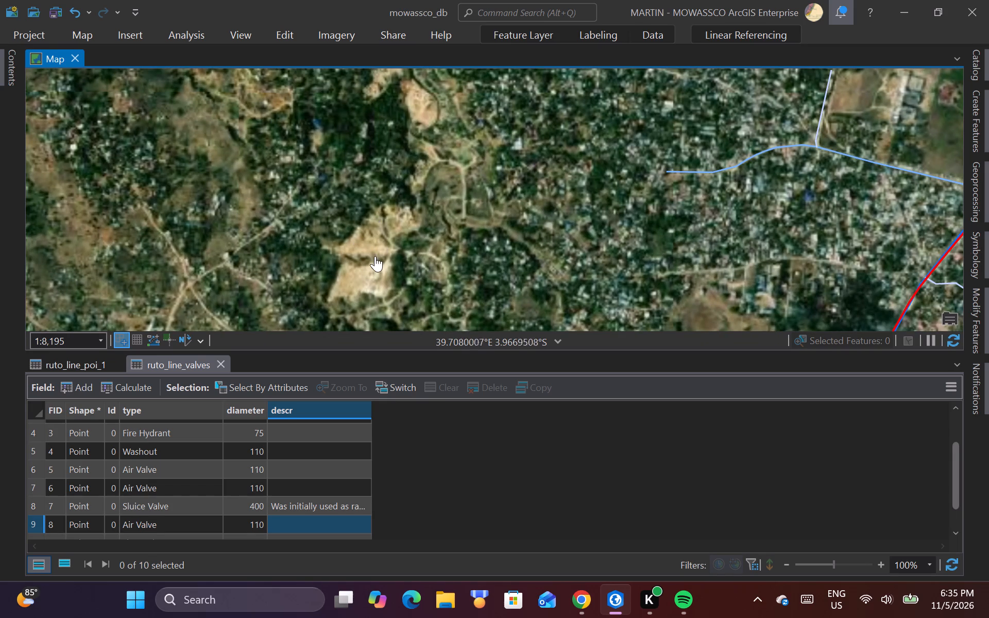
drag(365, 249, 359, 142)
drag(381, 220, 323, 124)
drag(365, 213, 331, 155)
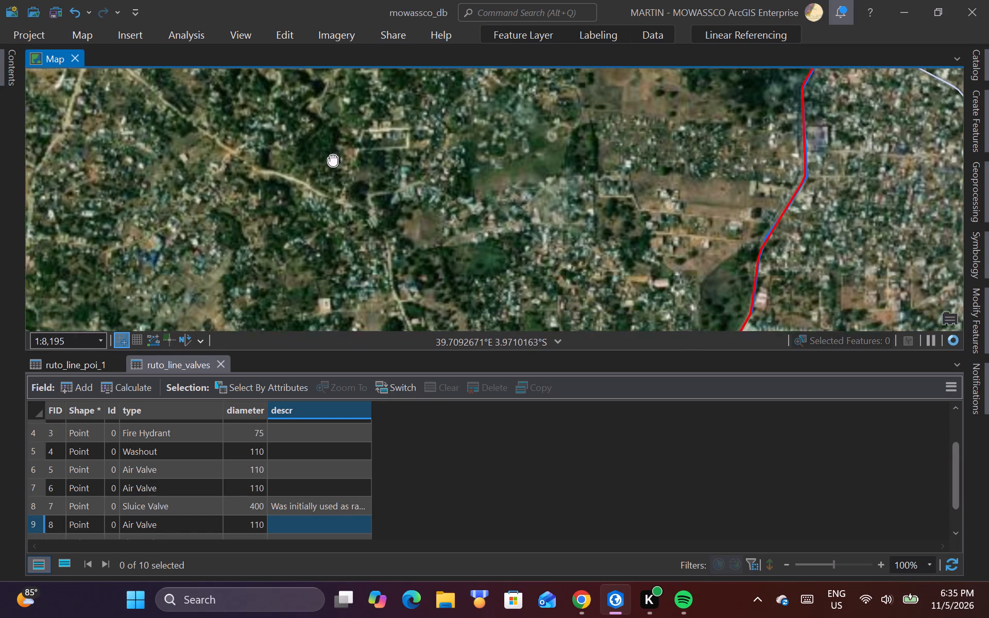
drag(331, 155, 322, 143)
drag(354, 216, 326, 146)
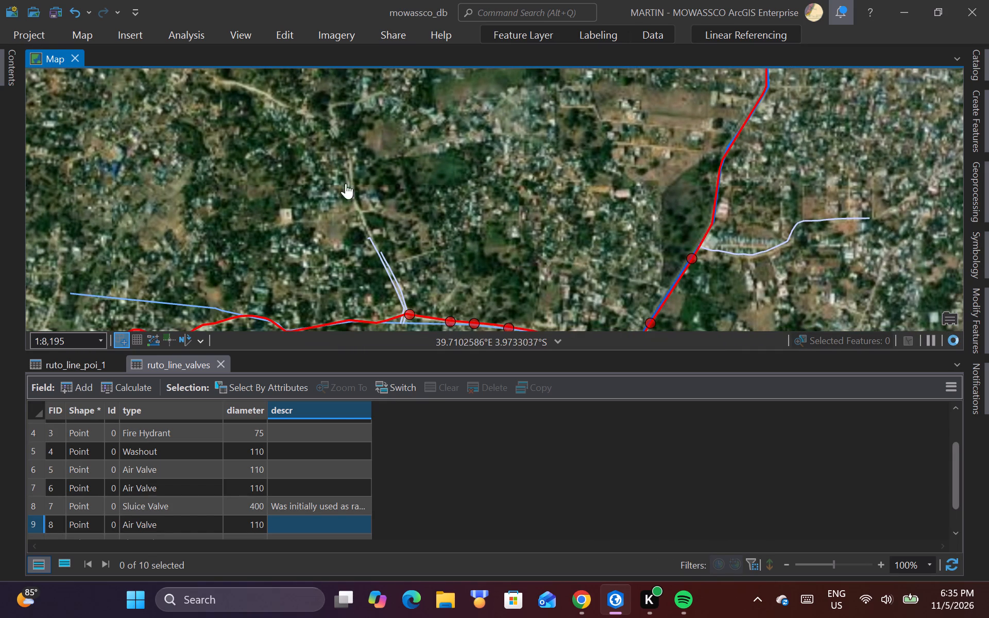
drag(384, 215, 309, 115)
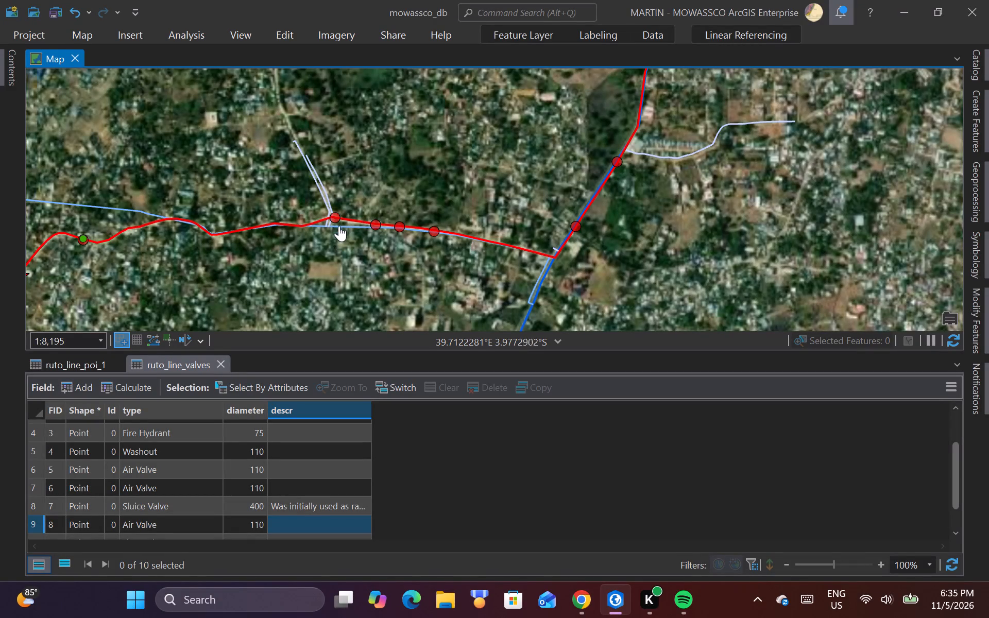
Read the attributes of the ruto_line_poi point at the road junction again.
scroll(332, 220, up, 2)
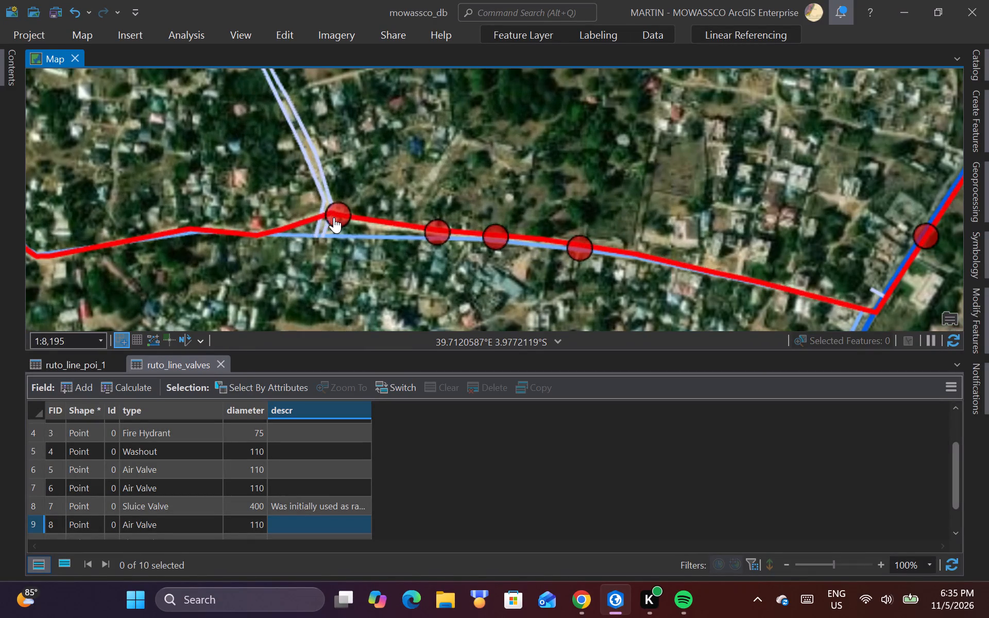
scroll(340, 208, up, 1)
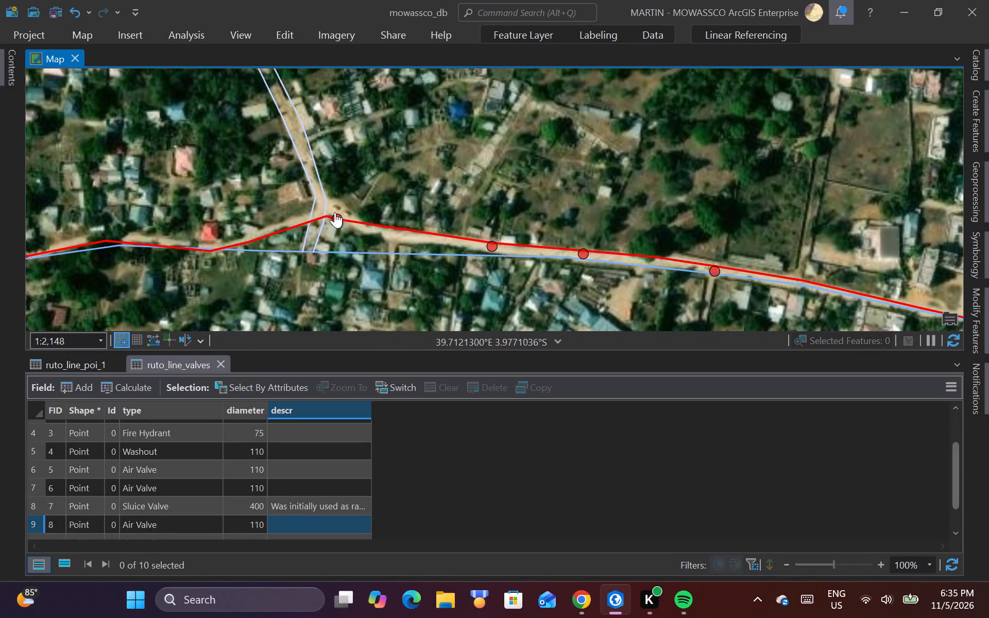
scroll(335, 212, up, 3)
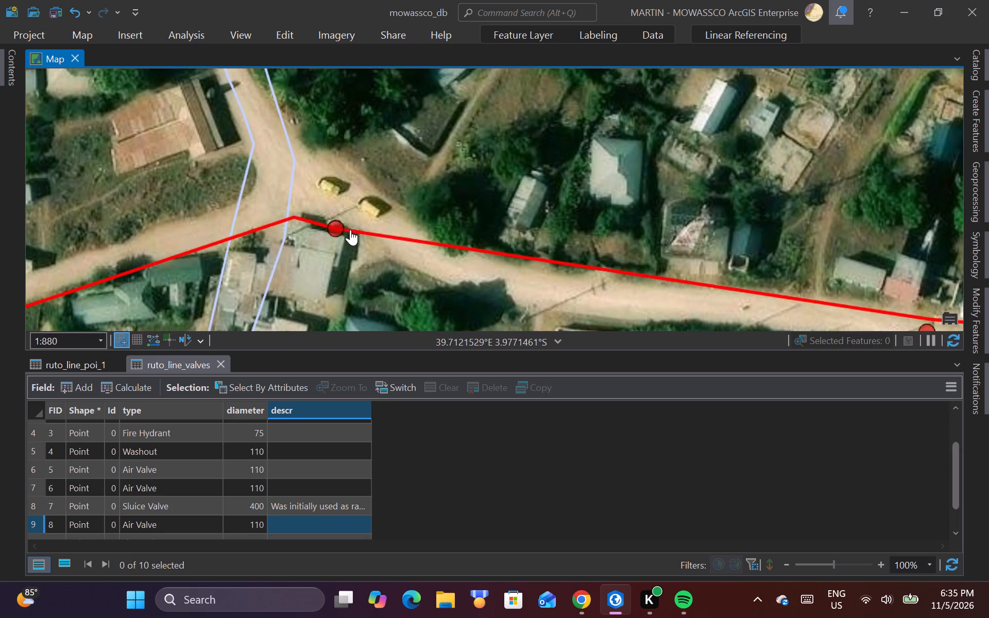
click(335, 229)
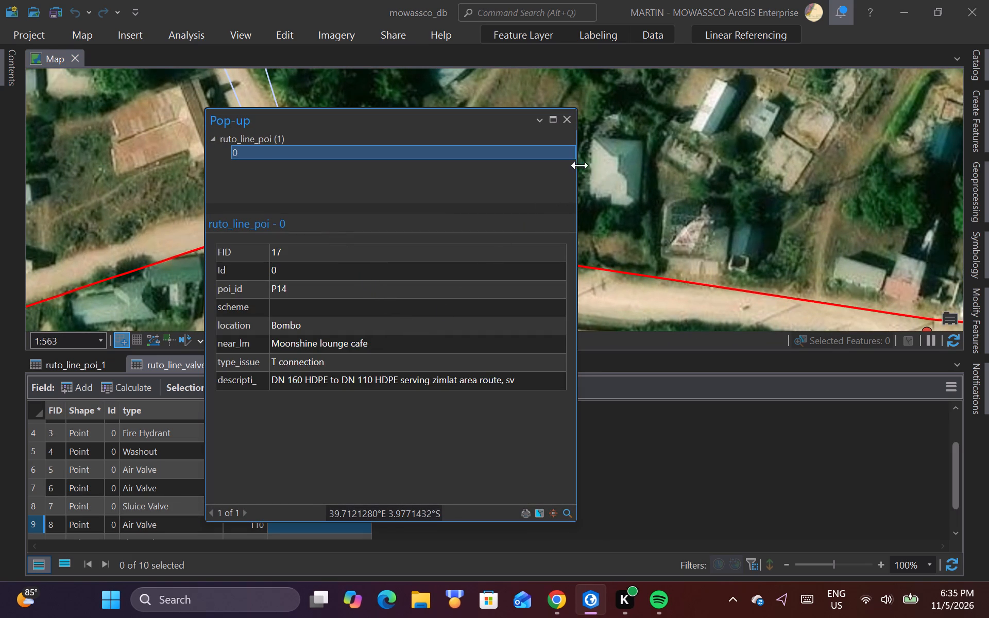
click(571, 118)
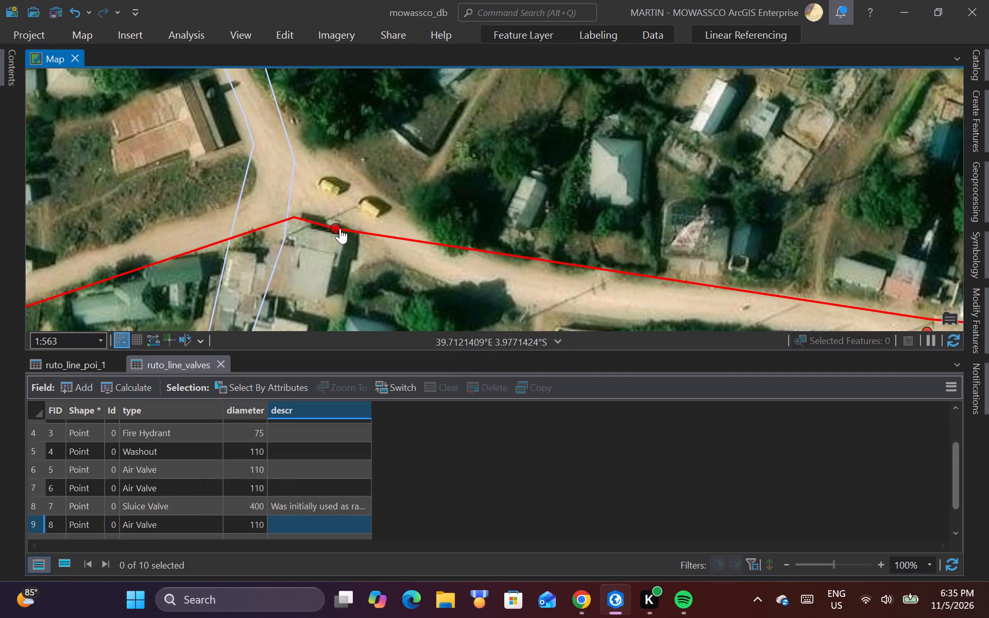
Select the ruto_line segment through the road junction and split it at the corner vertex just west of the T connection point.
scroll(323, 218, up, 2)
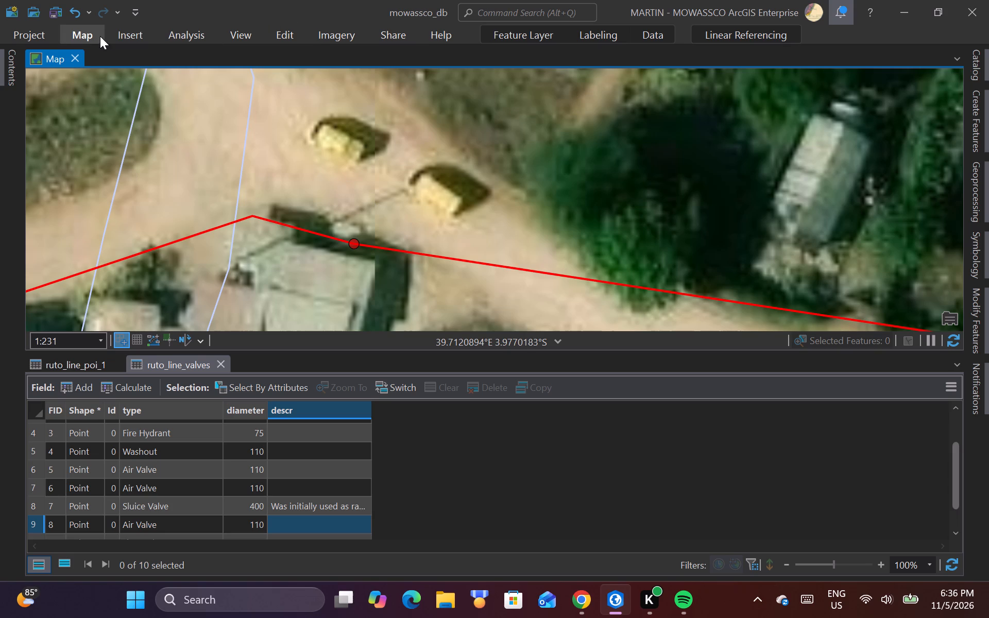
click(298, 31)
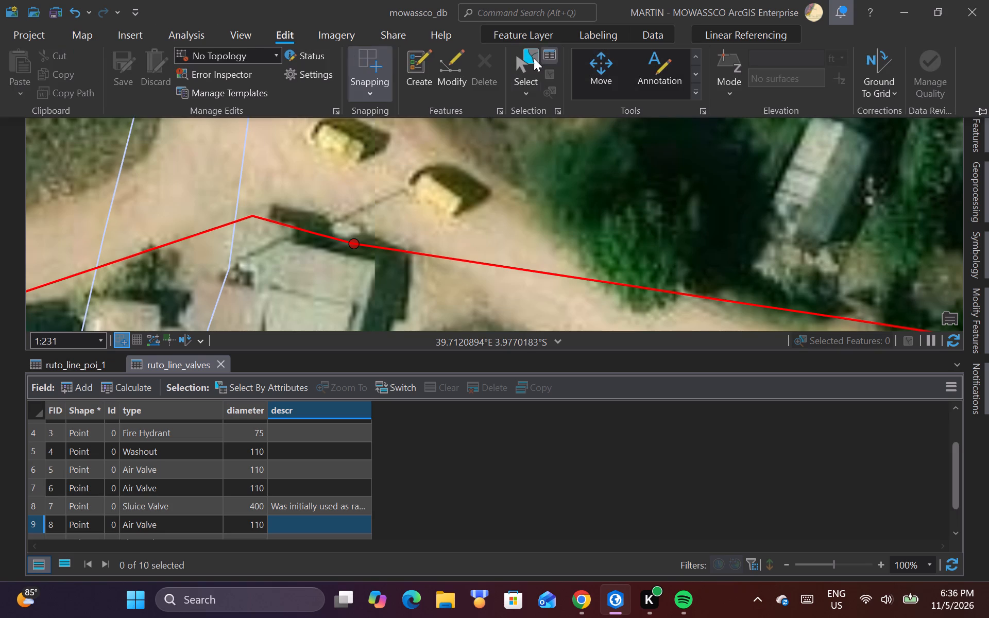
click(533, 57)
click(182, 232)
drag(177, 224, 193, 250)
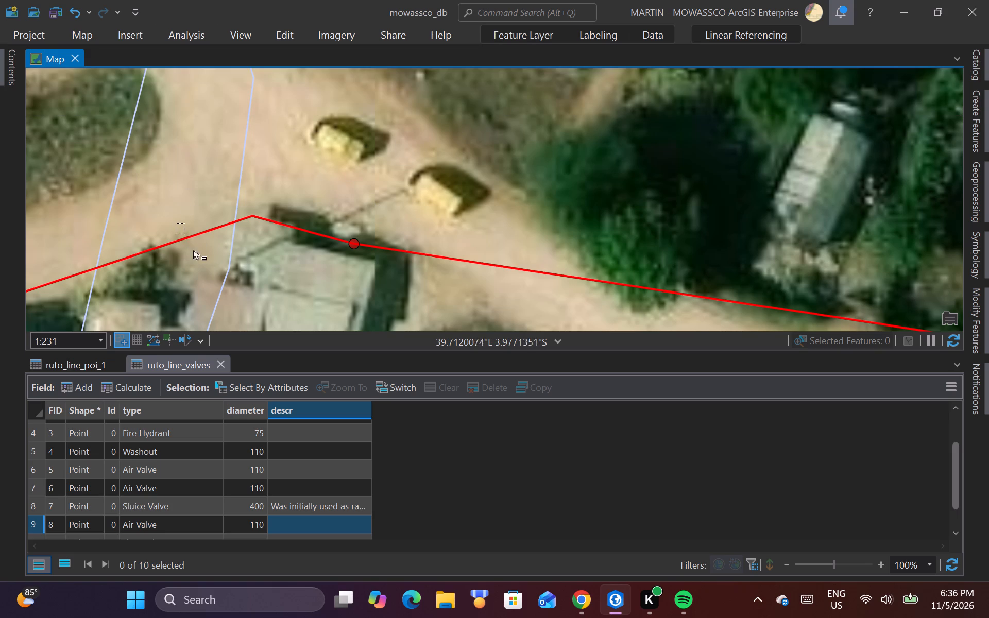
drag(193, 250, 194, 253)
scroll(480, 222, down, 3)
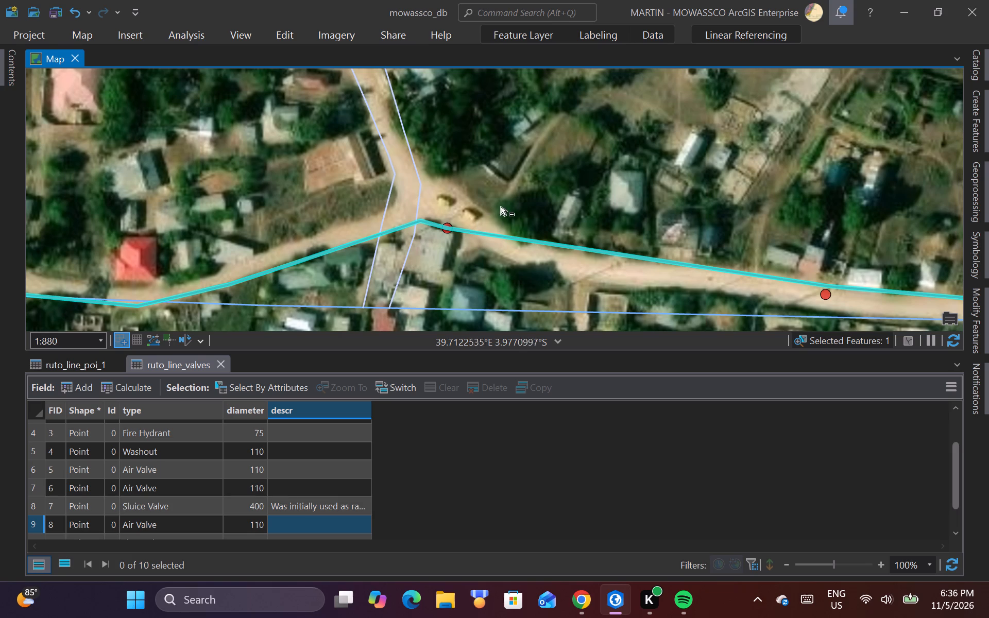
scroll(502, 242, up, 2)
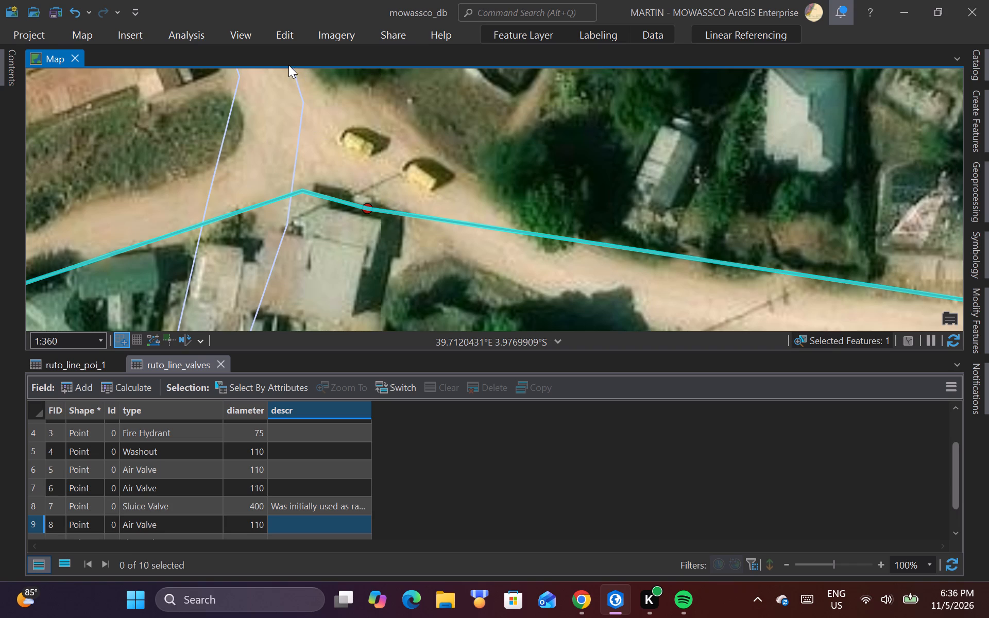
click(968, 320)
click(985, 309)
click(847, 275)
scroll(303, 190, up, 1)
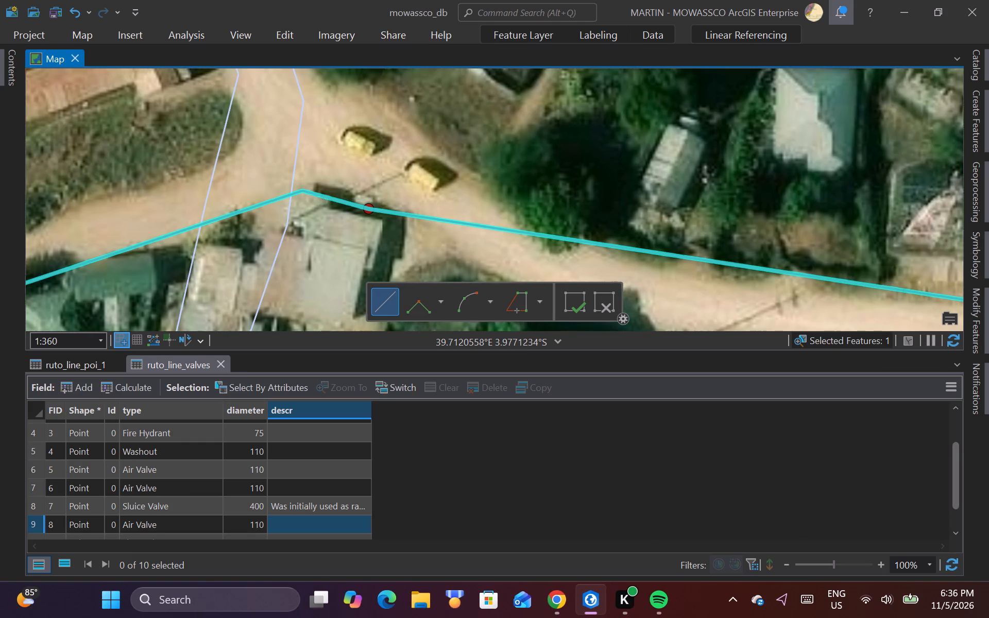
scroll(303, 190, up, 1)
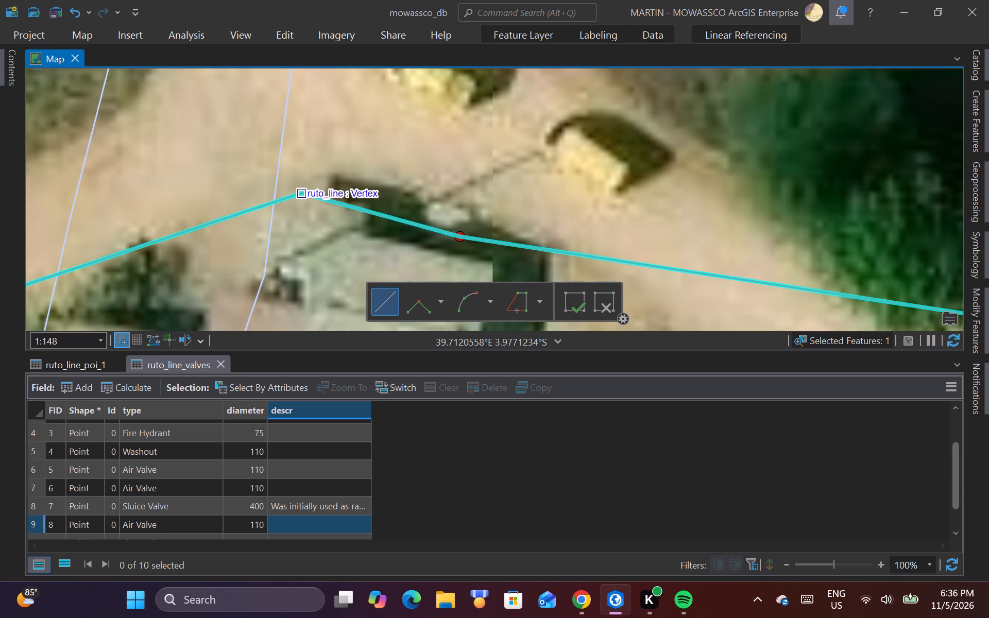
click(301, 193)
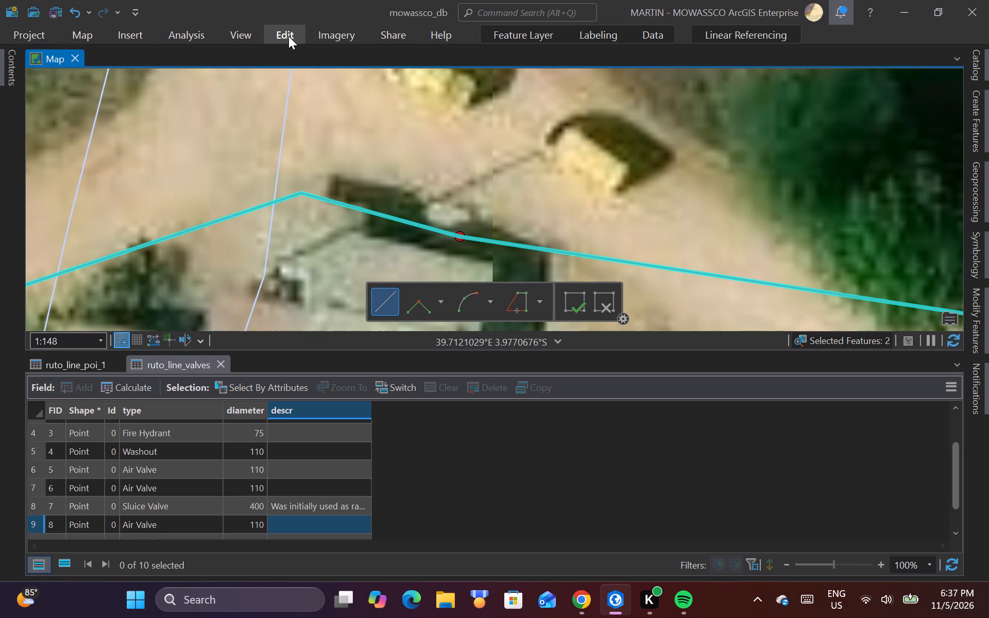
Save the edits for the line split at the junction corner.
click(274, 32)
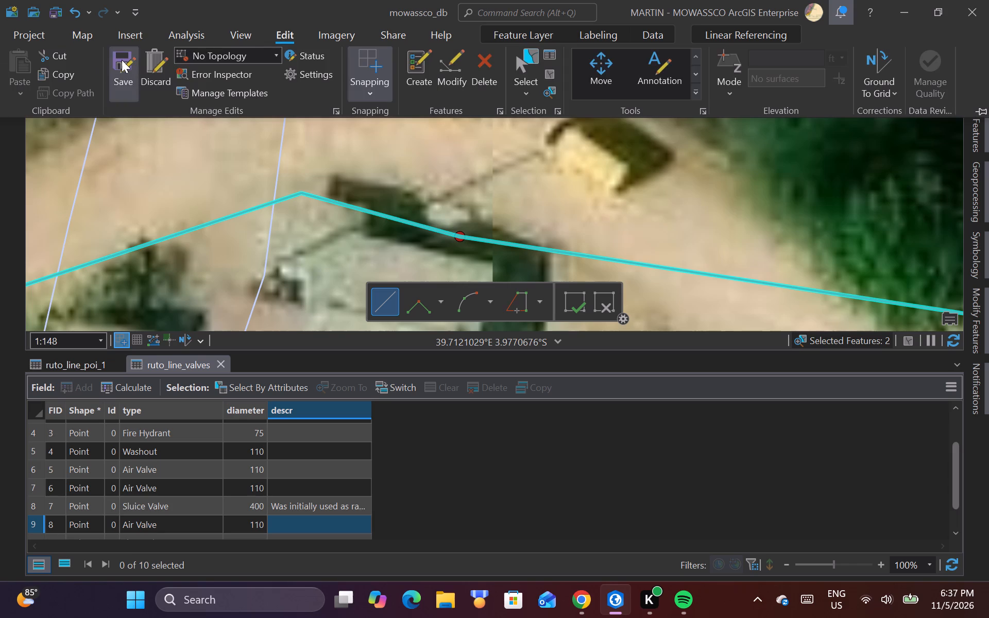
click(122, 60)
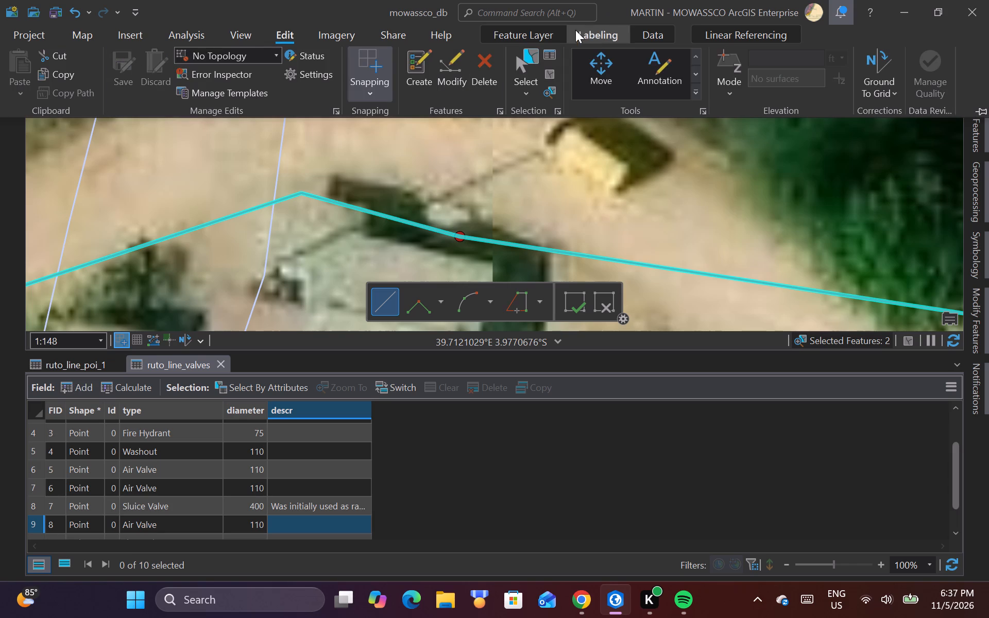
Select the ruto_line segment running east from the new split at the junction corner and examine its extent past the T connection point.
click(530, 63)
click(405, 161)
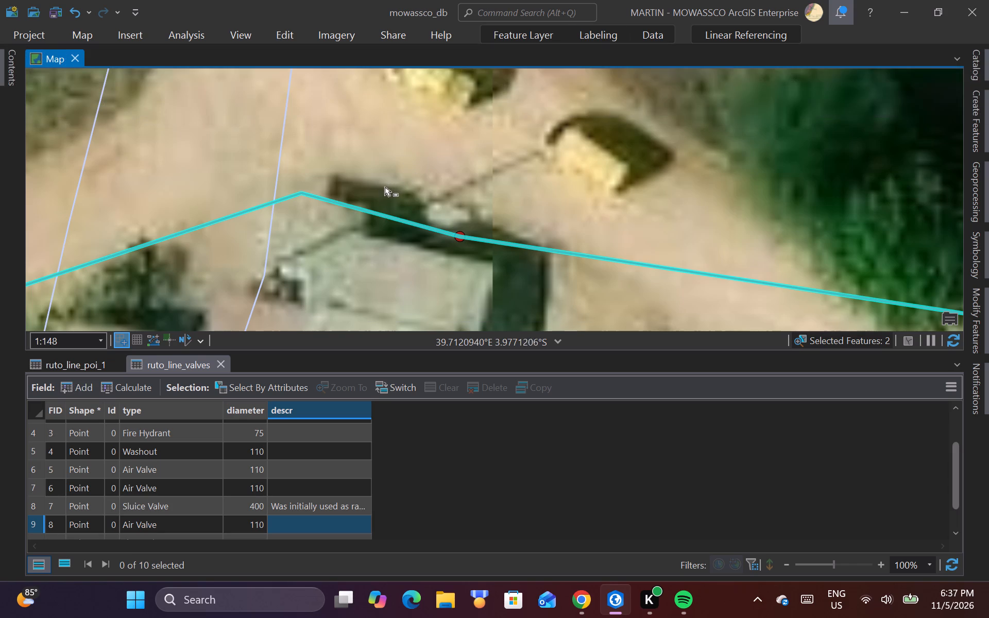
click(377, 174)
drag(350, 188, 378, 232)
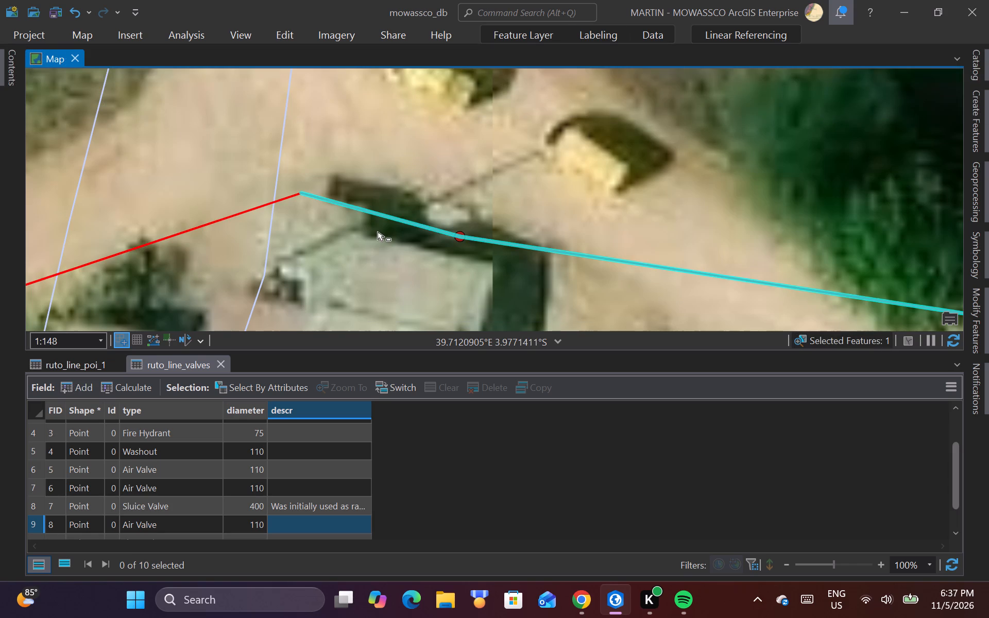
scroll(321, 170, down, 3)
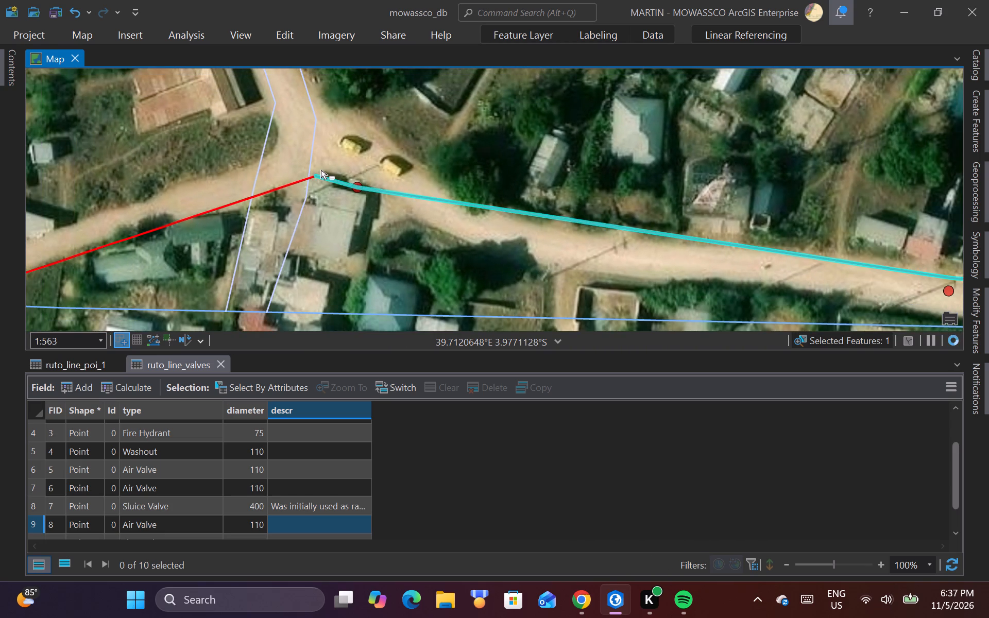
scroll(321, 170, down, 2)
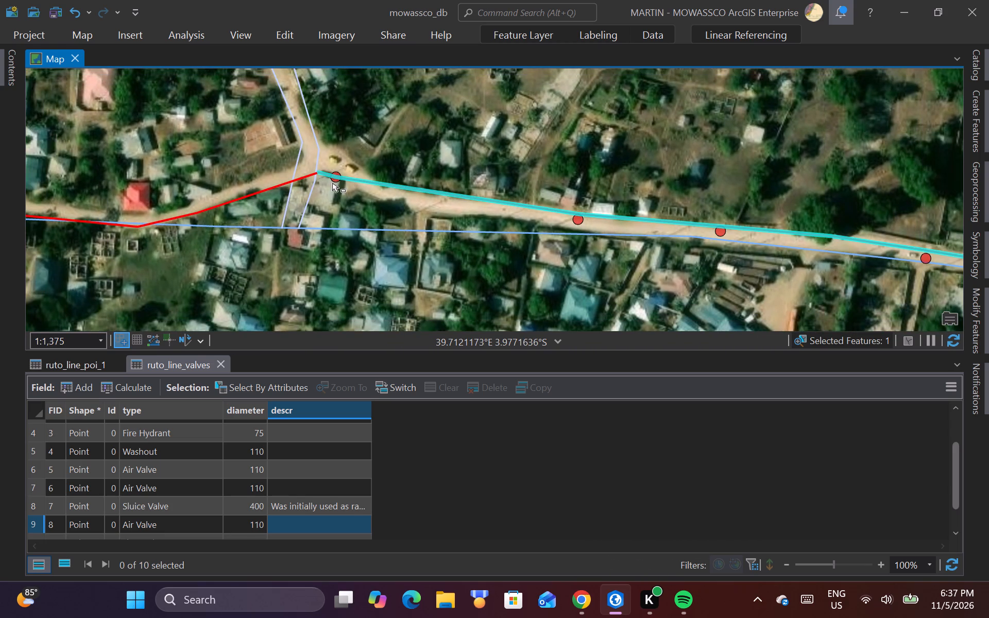
scroll(333, 177, up, 4)
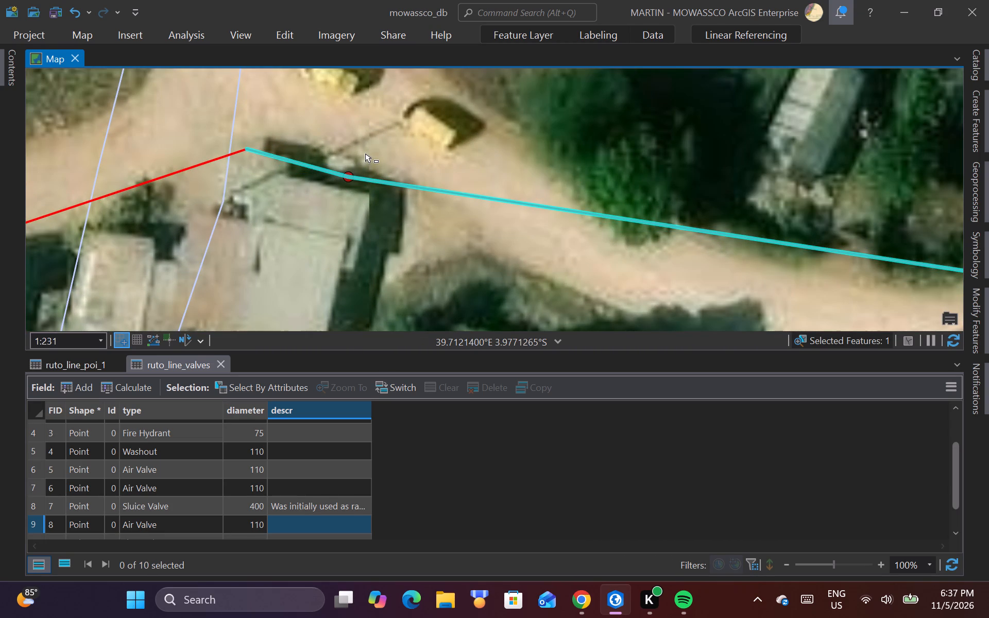
Create a new ruto_line_poi_1 point just northwest of the T connection point beside the red pipeline.
scroll(352, 170, up, 2)
scroll(352, 170, down, 2)
click(988, 108)
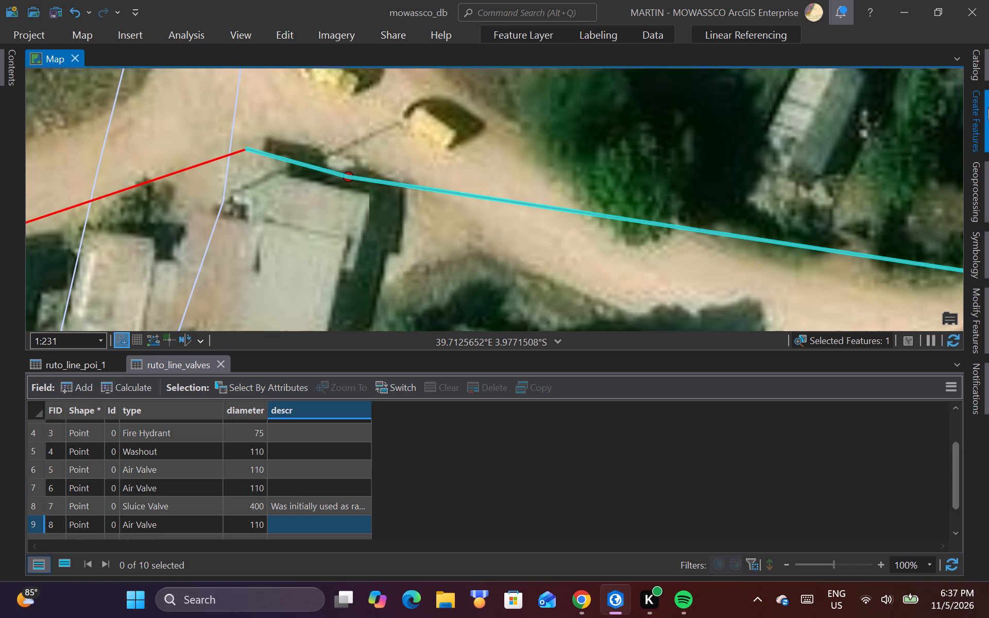
click(861, 356)
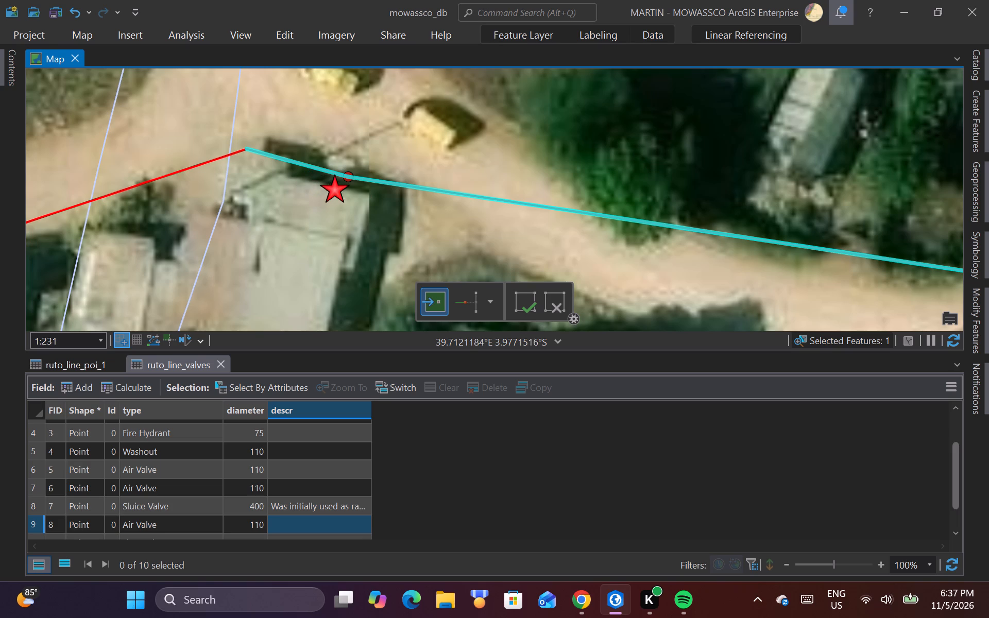
click(336, 157)
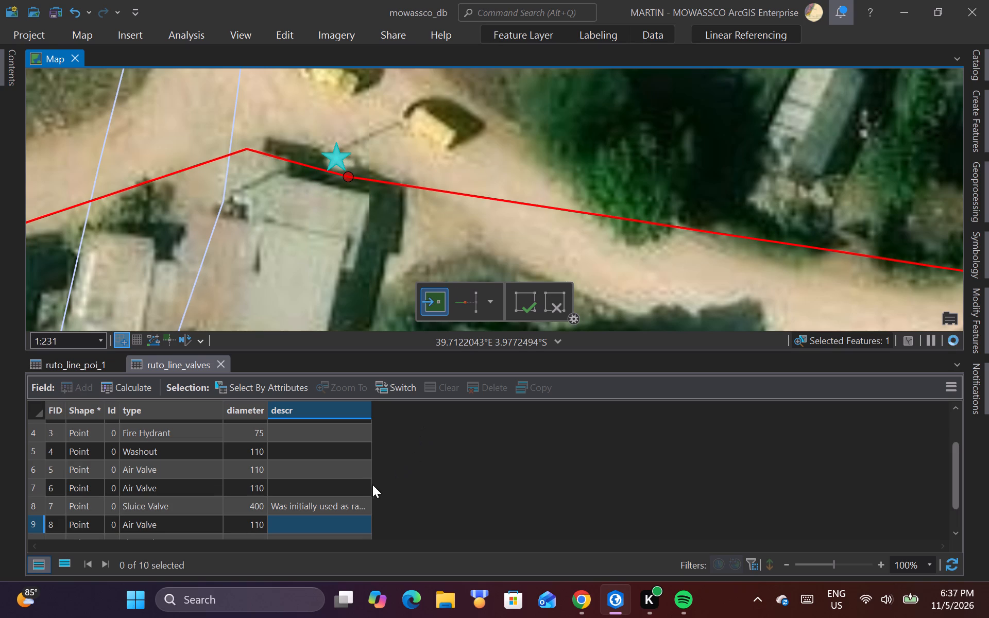
Fill in the new ruto_line_poi_1 record with poi_id P10, location Bombo and near_lm Moonshing Lounge Cafe.
click(76, 367)
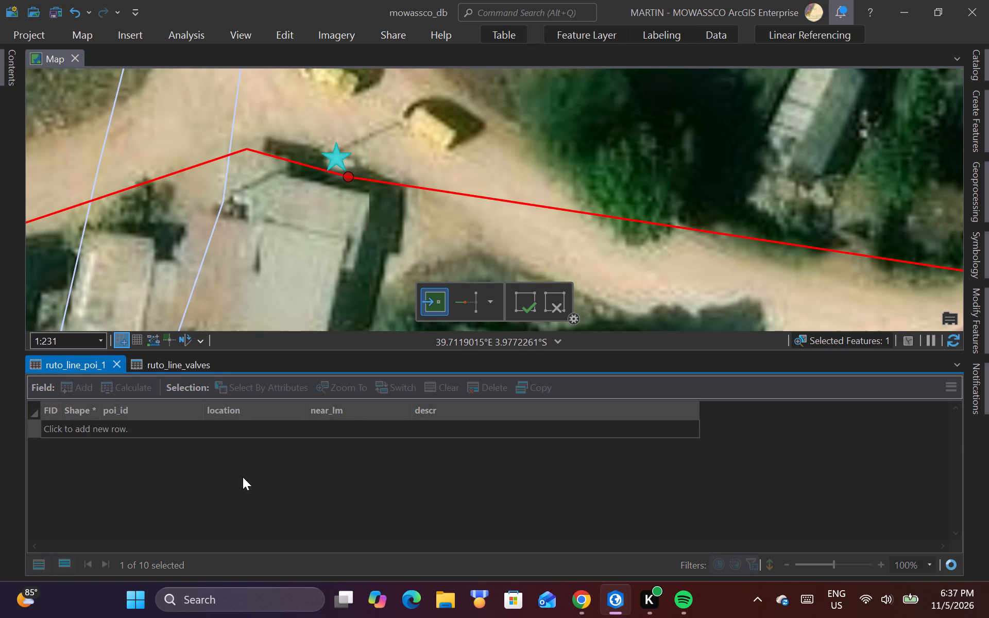
scroll(197, 476, down, 3)
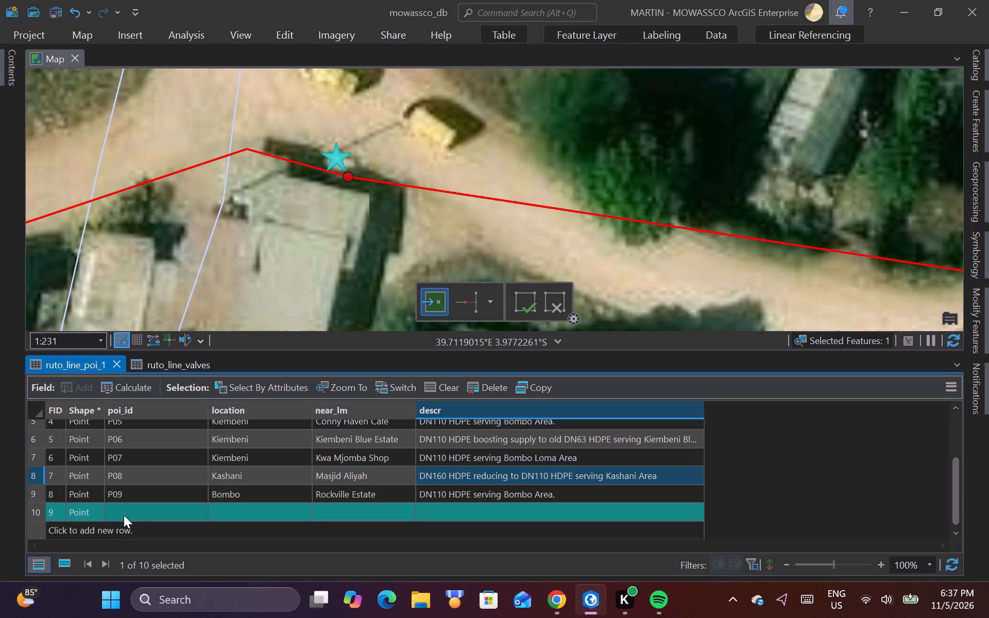
triple_click(125, 514)
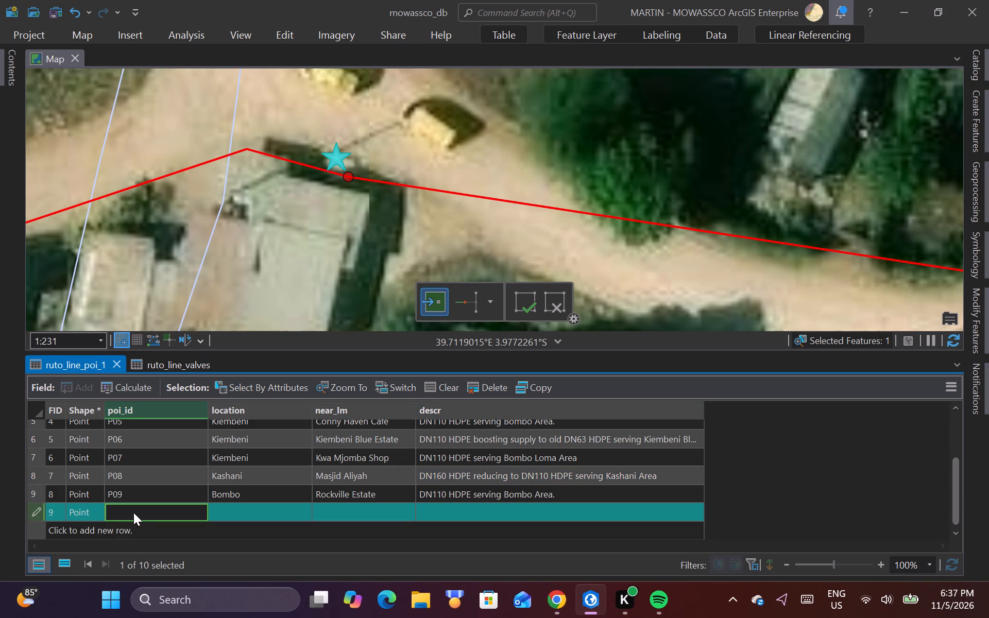
key(BackSpace)
text(P10)
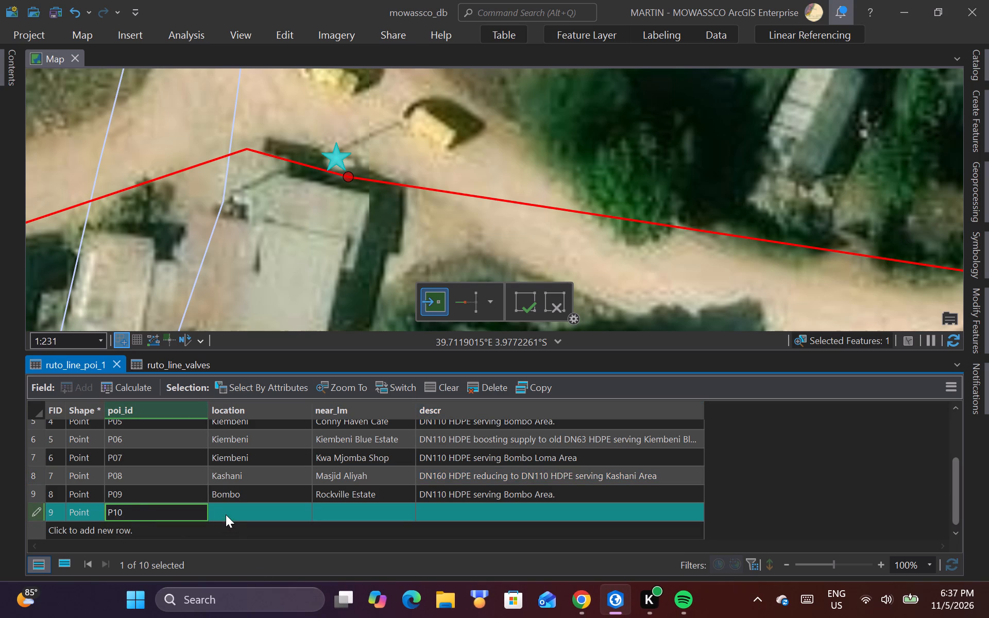
double_click(226, 514)
key(BackSpace)
key(BackSpace)
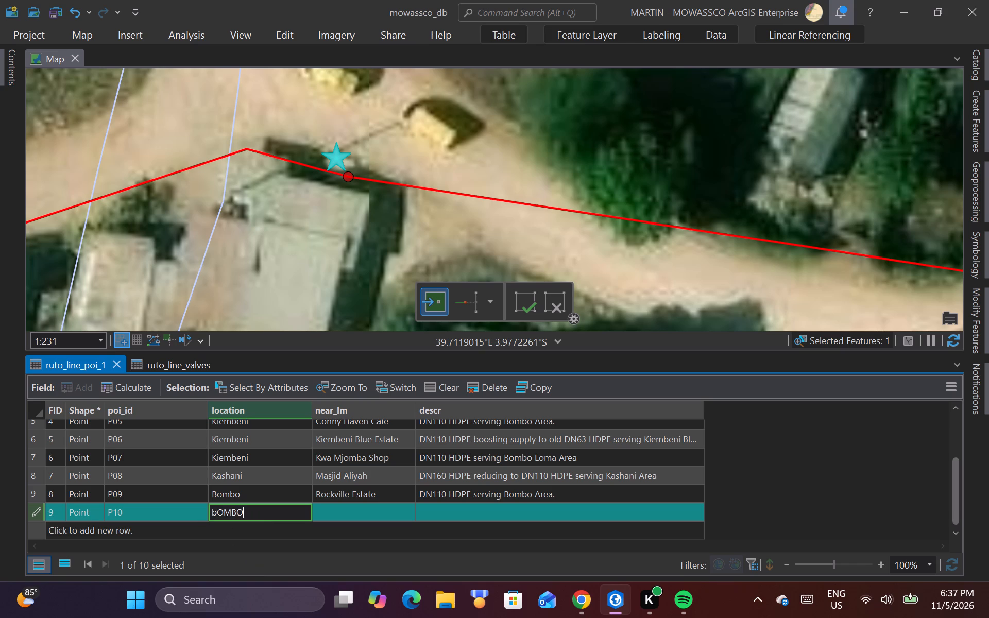
key(BackSpace)
key(BackSpace)
key(BackSpace)
key(BackSpace)
key(BackSpace)
key(BackSpace)
text(ombo)
double_click(335, 512)
key(BackSpace)
key(BackSpace)
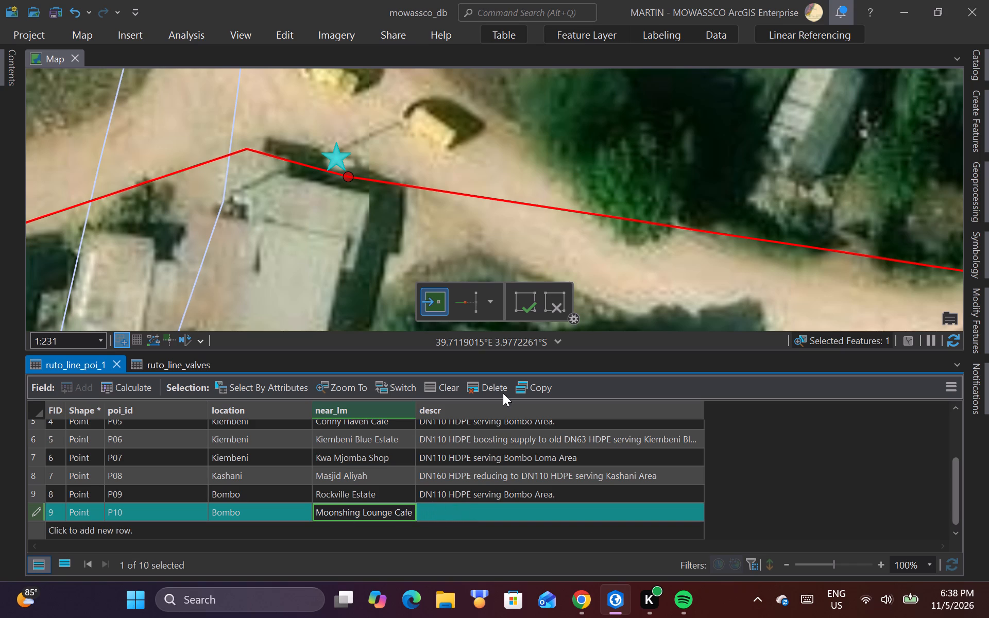
click(32, 493)
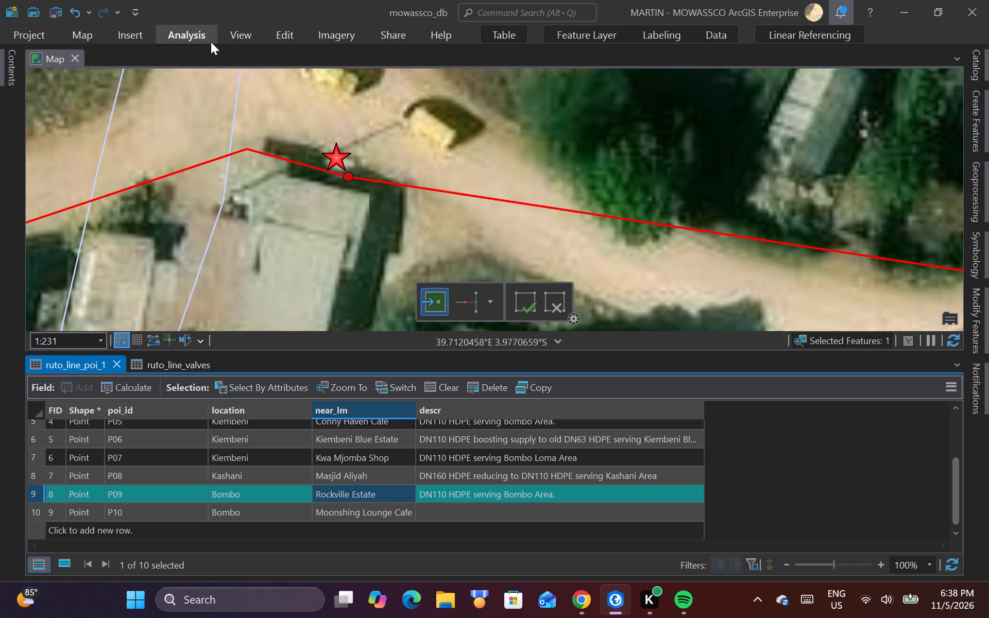
Read the attributes of the original ruto_line_poi T connection point beside the new P10 point.
click(85, 38)
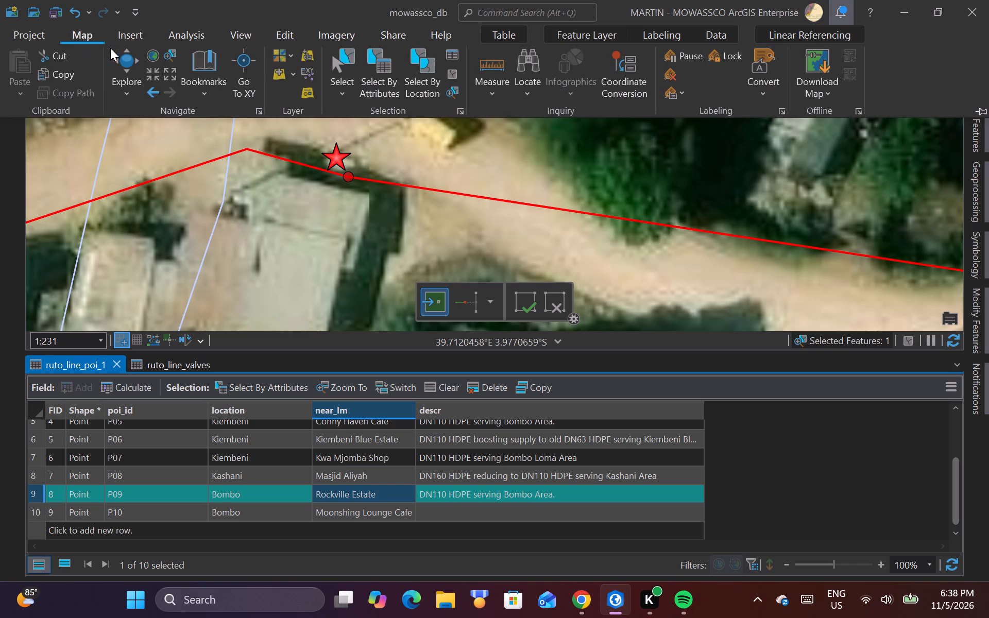
click(125, 63)
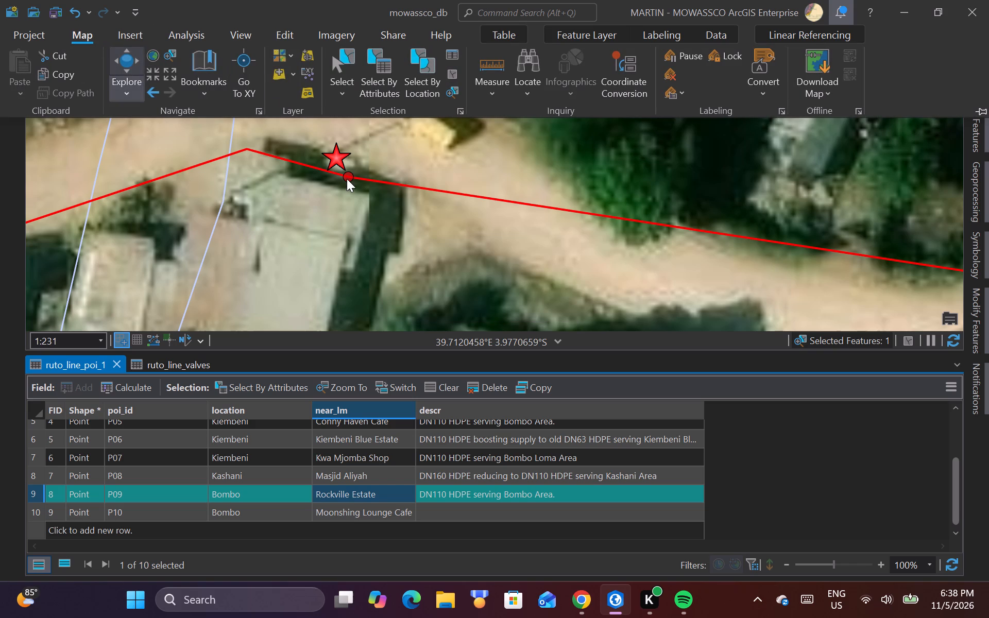
click(347, 177)
click(348, 177)
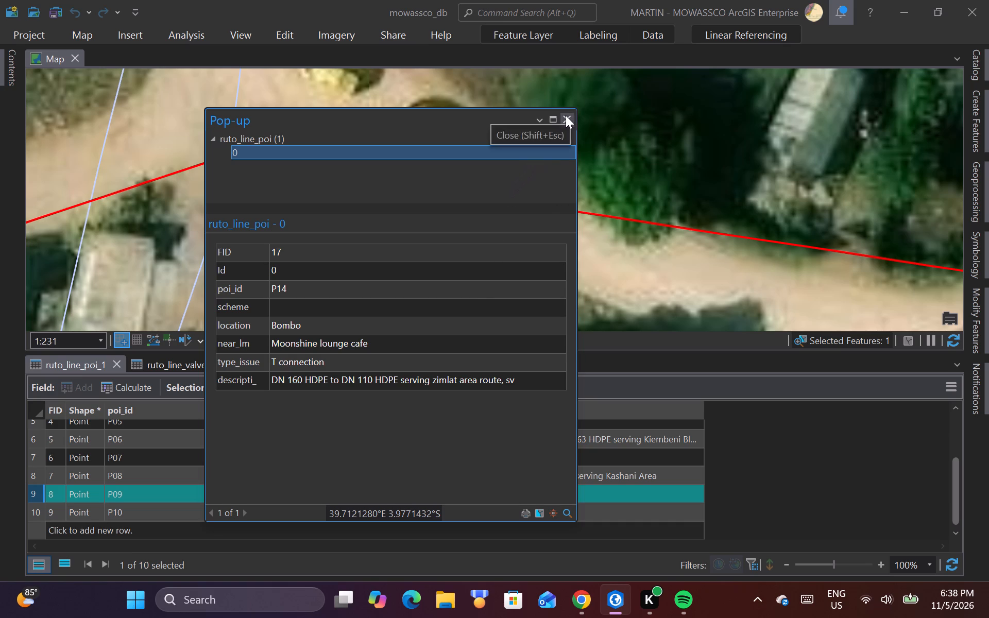
click(322, 0)
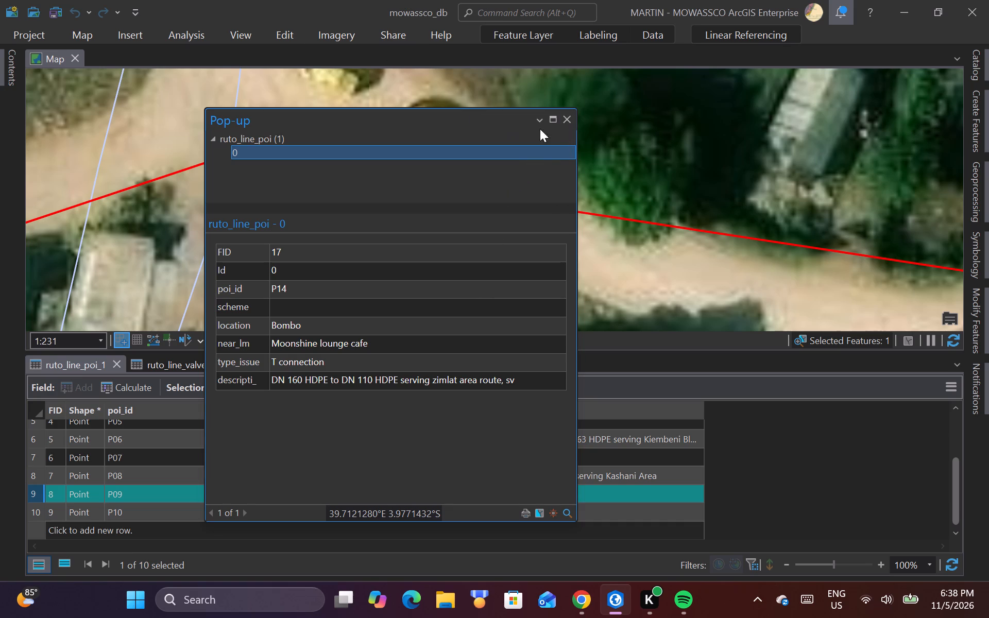
click(570, 122)
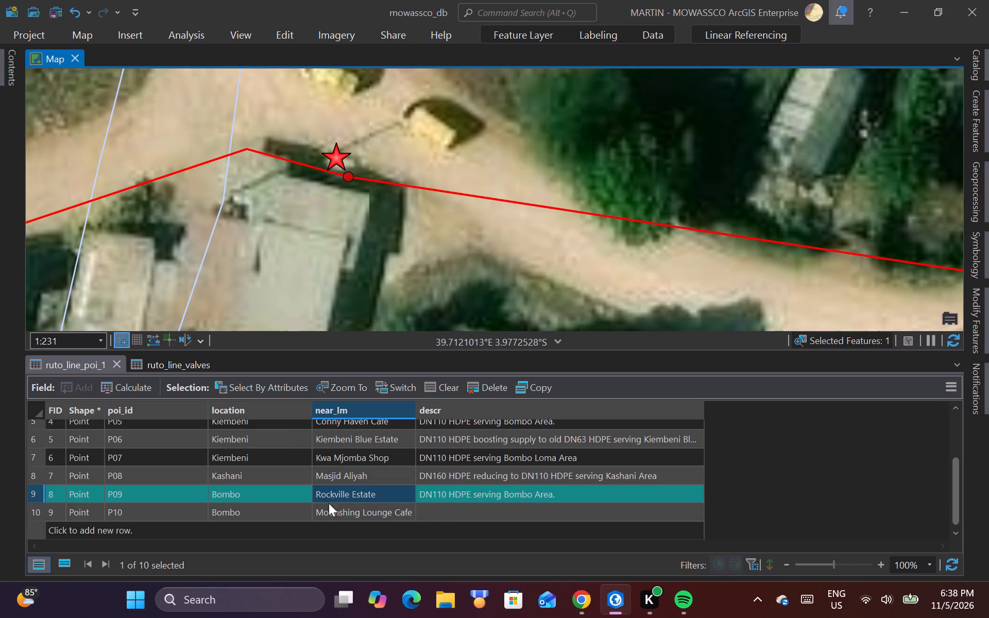
Set the descr of record P10 to "DN160 HDPE reducing to DN110 HDPE serving Zimlat Area.".
double_click(446, 512)
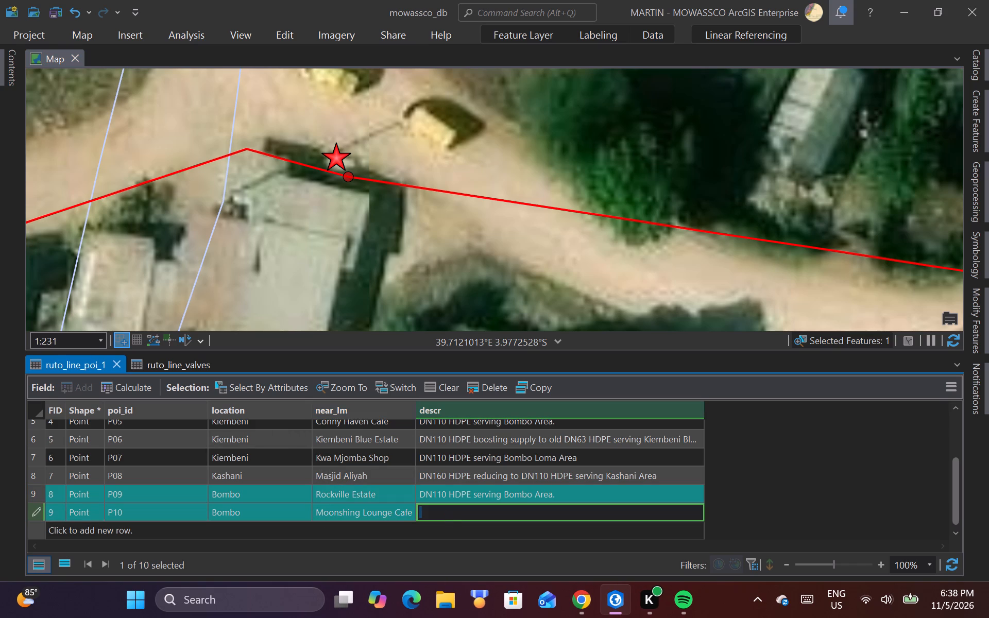
key(BackSpace)
key(BackSpace)
key(BackSpace)
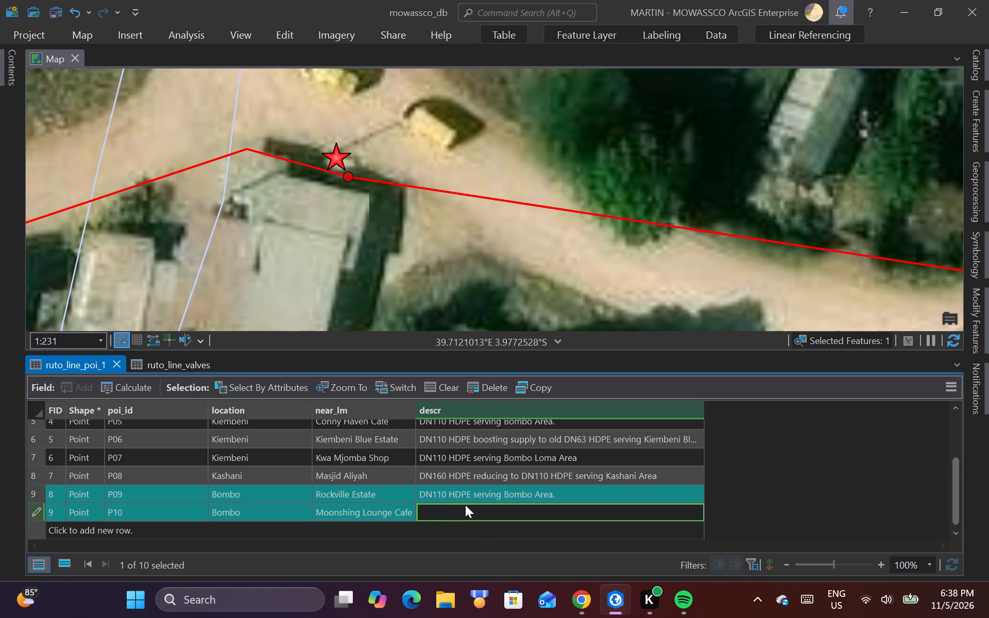
text(DN)
text(160 HDPE)
key(space)
text(DN)
text(110 HDPE)
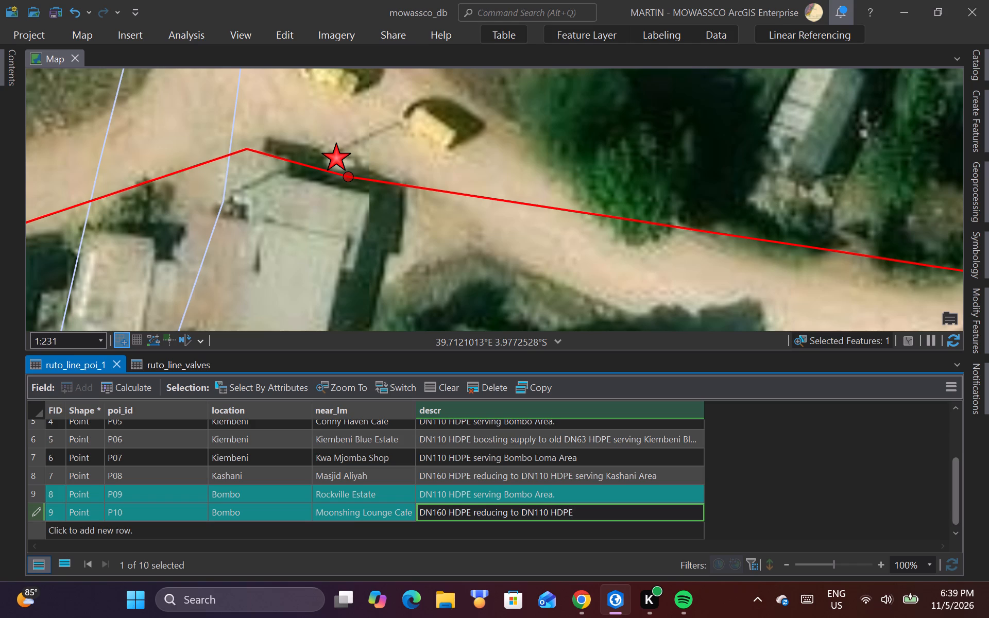
key(space)
text(serving)
key(space)
key(z)
text(t)
key(space)
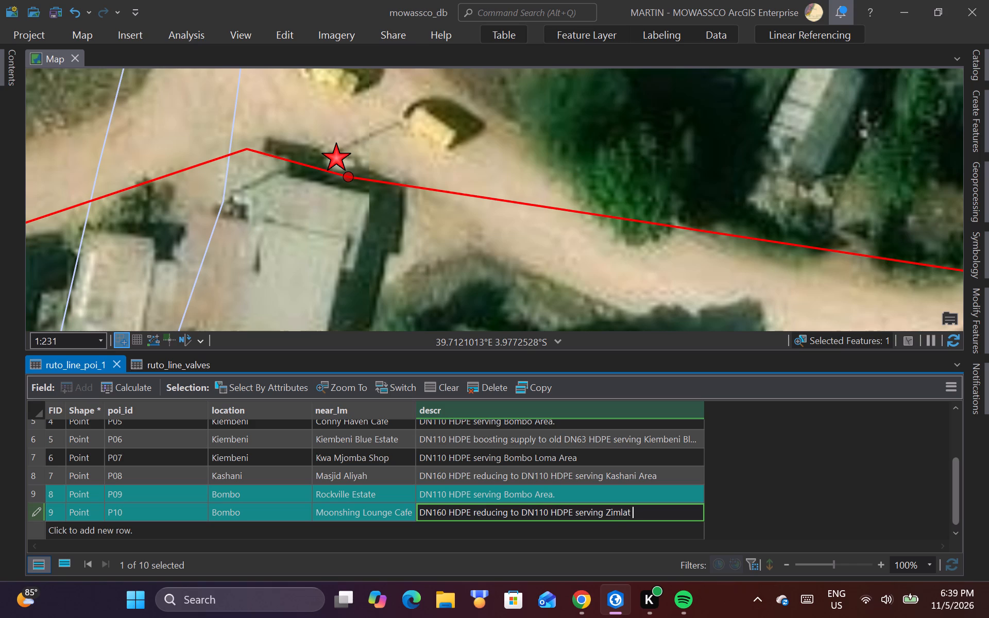
text(rea)
key(period)
click(38, 494)
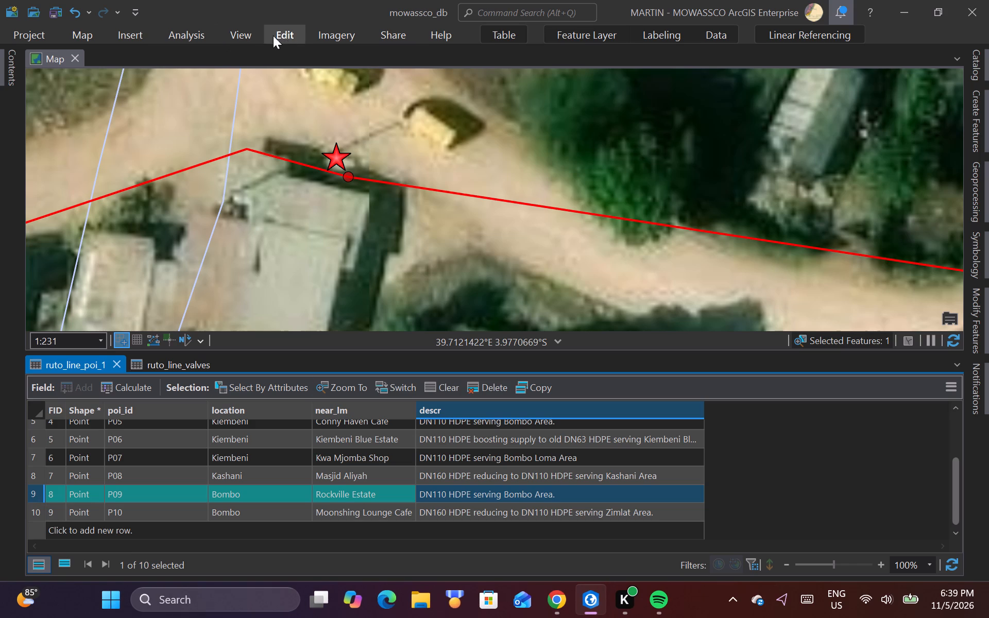
Save the edits for the new P10 point.
click(288, 31)
click(123, 69)
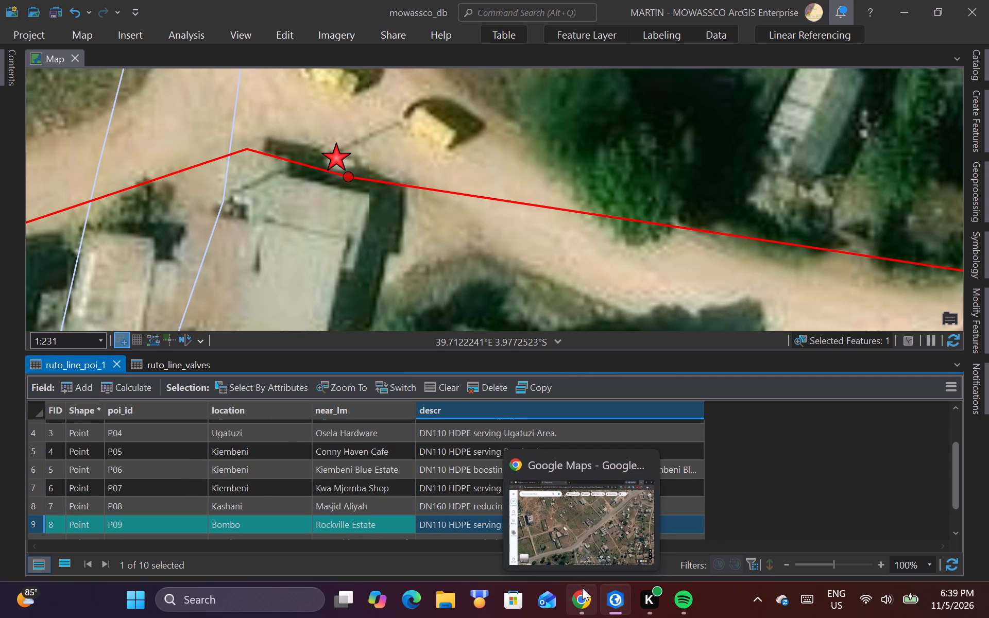
Switch to Google Maps in Chrome and follow the satellite imagery from Kengelani Rd to the Bombo area around New Bombo Cafe.
click(579, 559)
scroll(367, 273, down, 6)
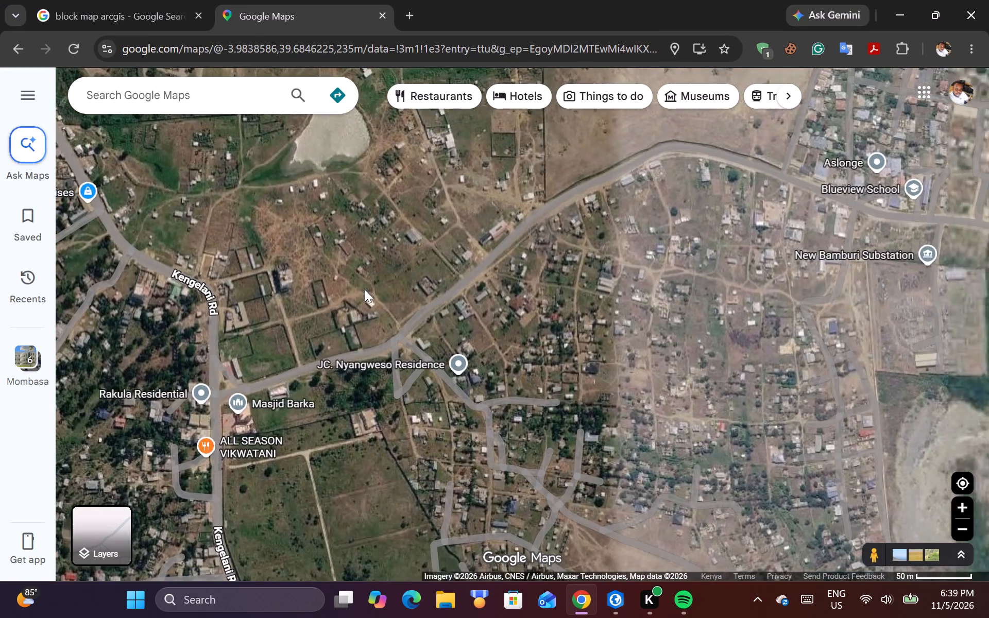
scroll(478, 259, down, 2)
drag(643, 230, 427, 397)
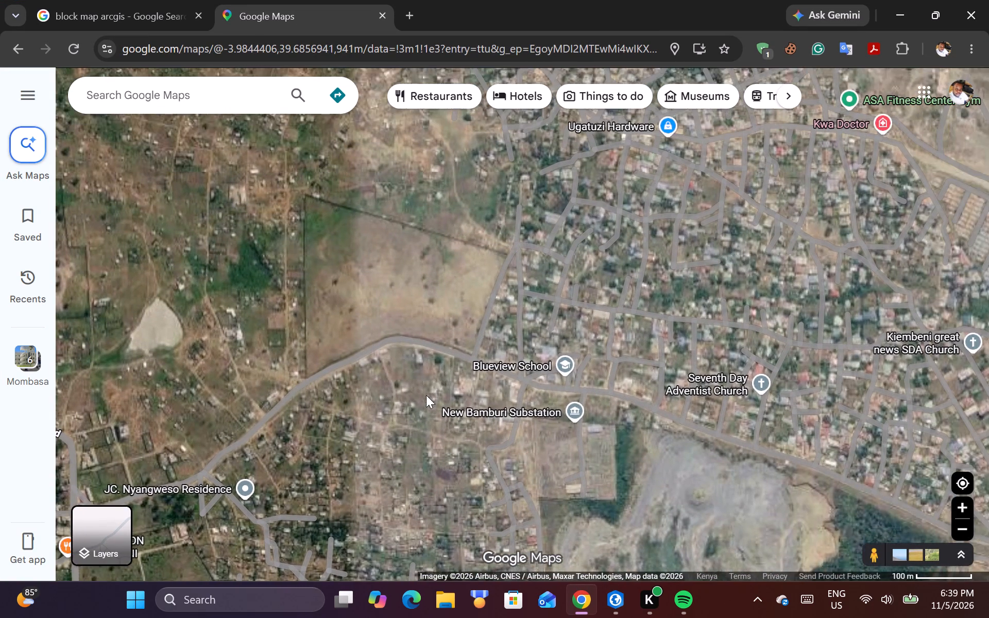
drag(658, 347, 306, 386)
drag(608, 356, 137, 338)
drag(499, 301, 422, 378)
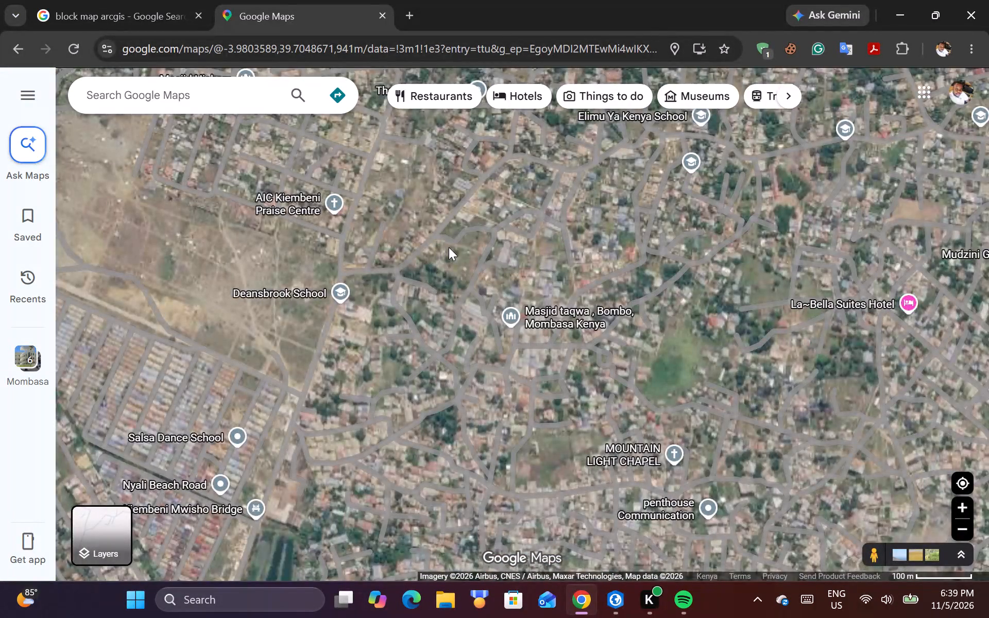
scroll(449, 247, up, 4)
drag(641, 216, 531, 299)
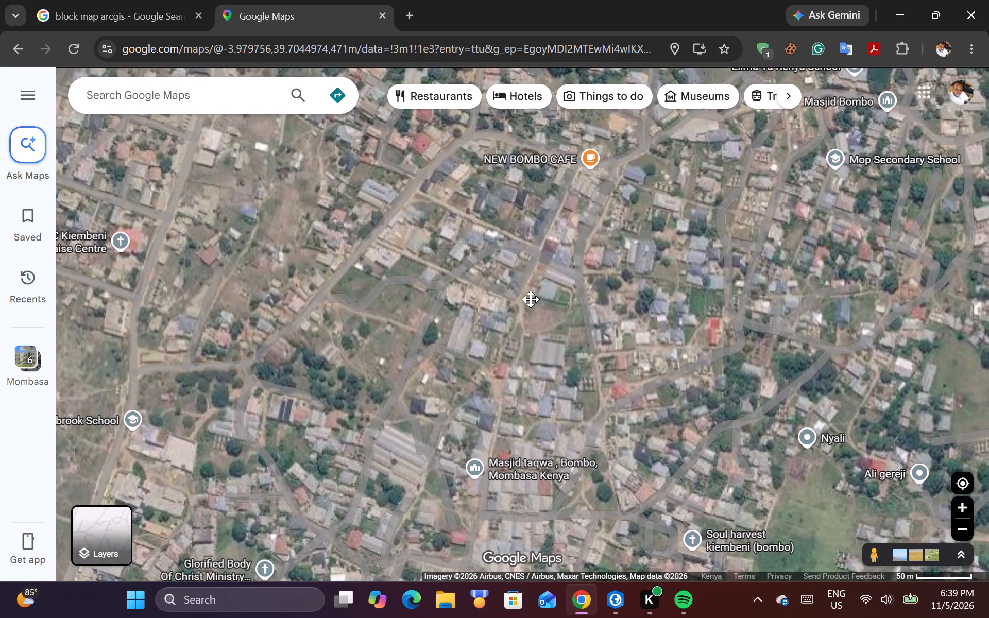
drag(531, 299, 516, 307)
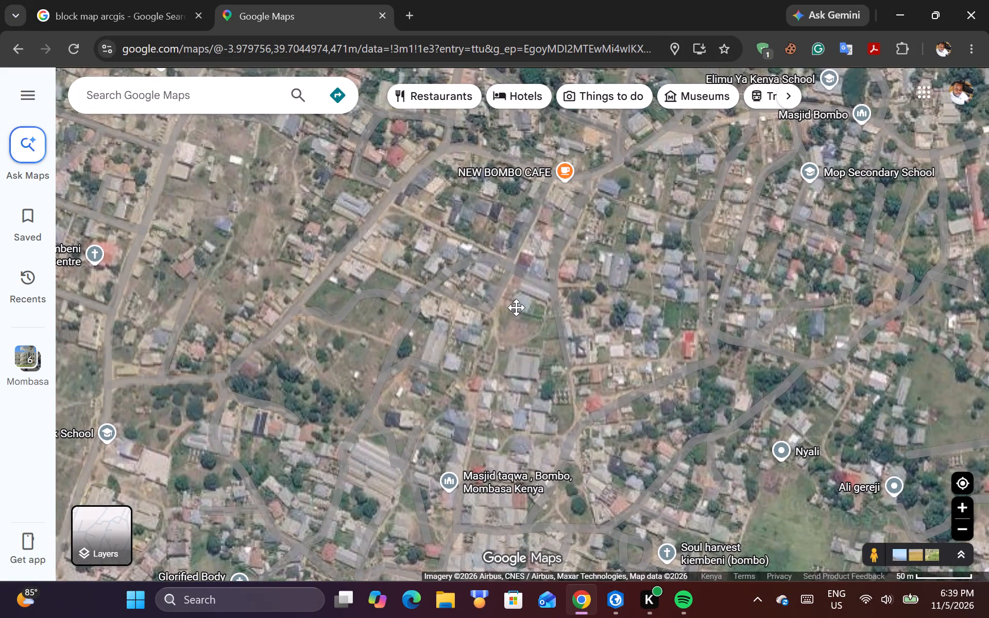
drag(516, 307, 468, 414)
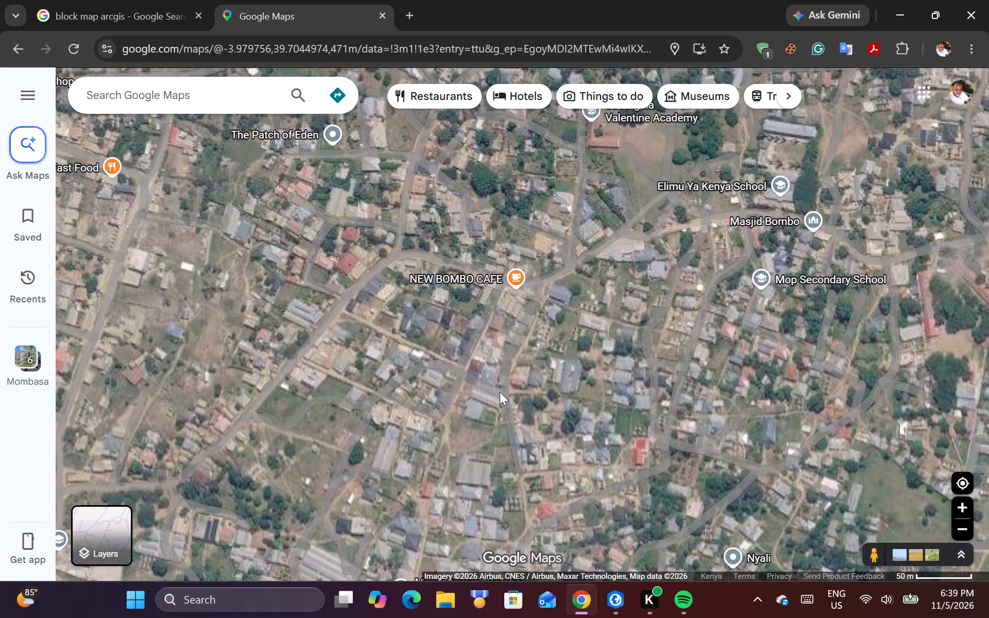
drag(715, 330, 624, 355)
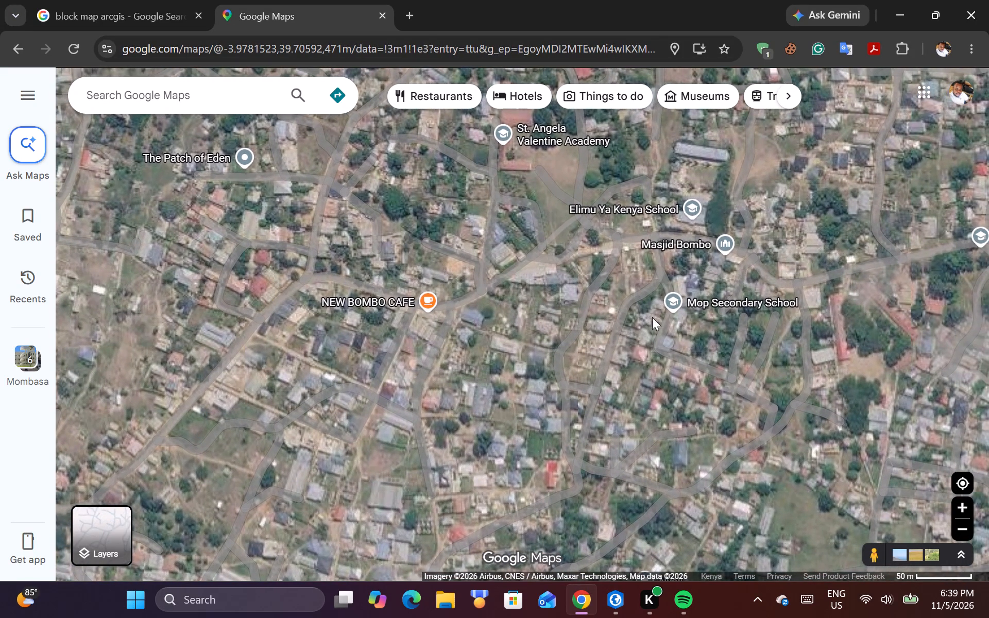
Examine the landmarks along the Bombo road from Bobo's Corner General Shop past Masjid Bombo to Mombasa Scholars Academy.
scroll(626, 276, up, 4)
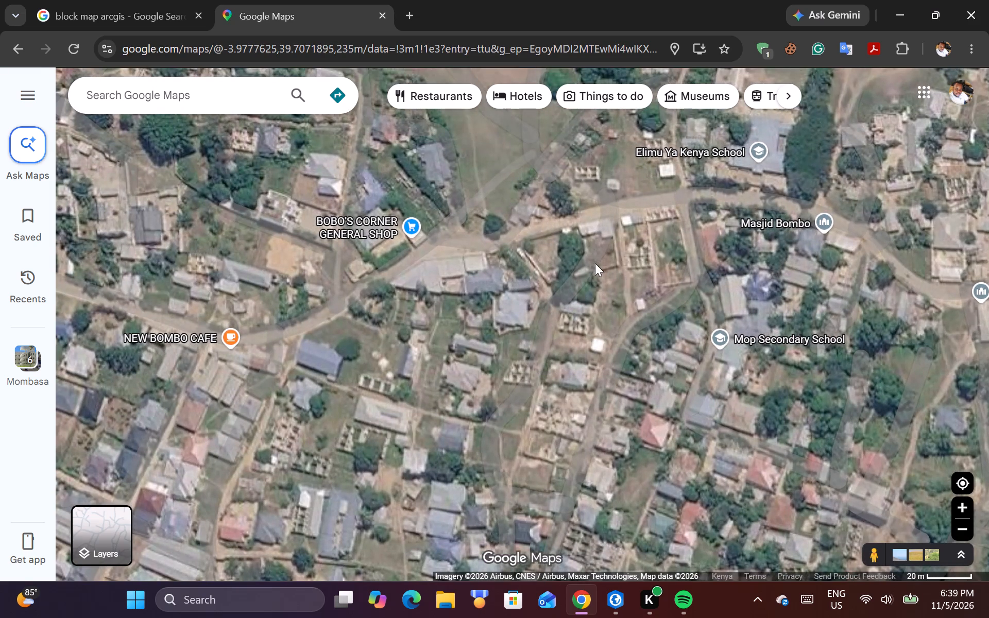
scroll(585, 235, up, 1)
drag(810, 238, 751, 263)
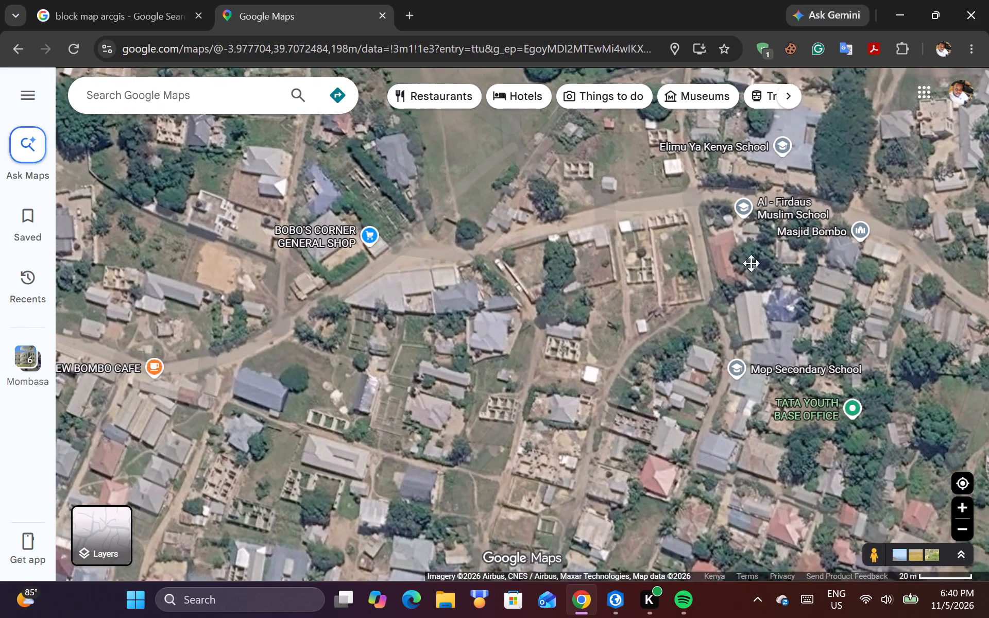
drag(751, 263, 400, 312)
drag(739, 358, 468, 363)
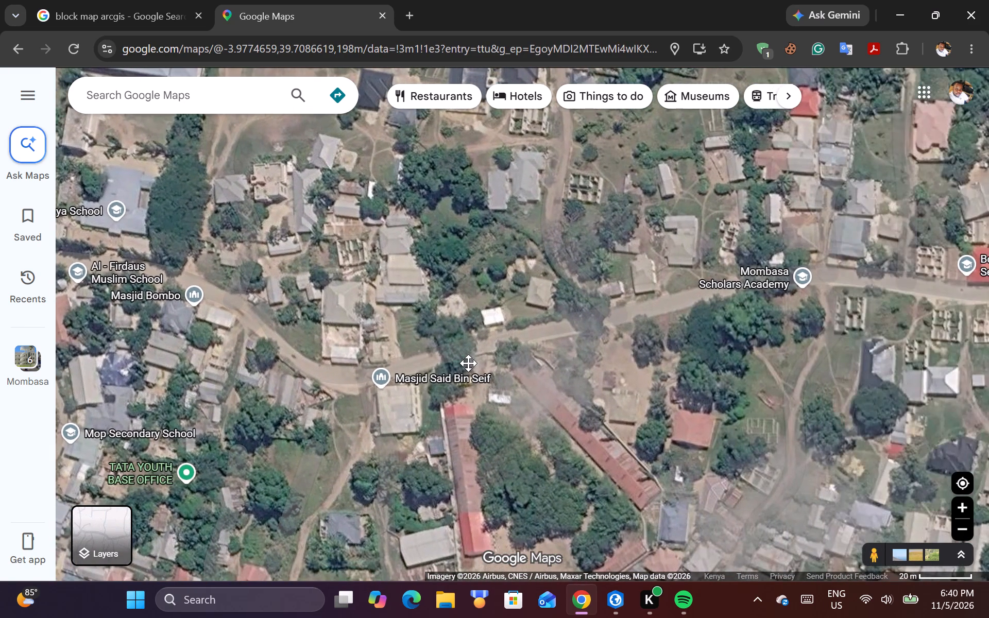
drag(468, 363, 686, 363)
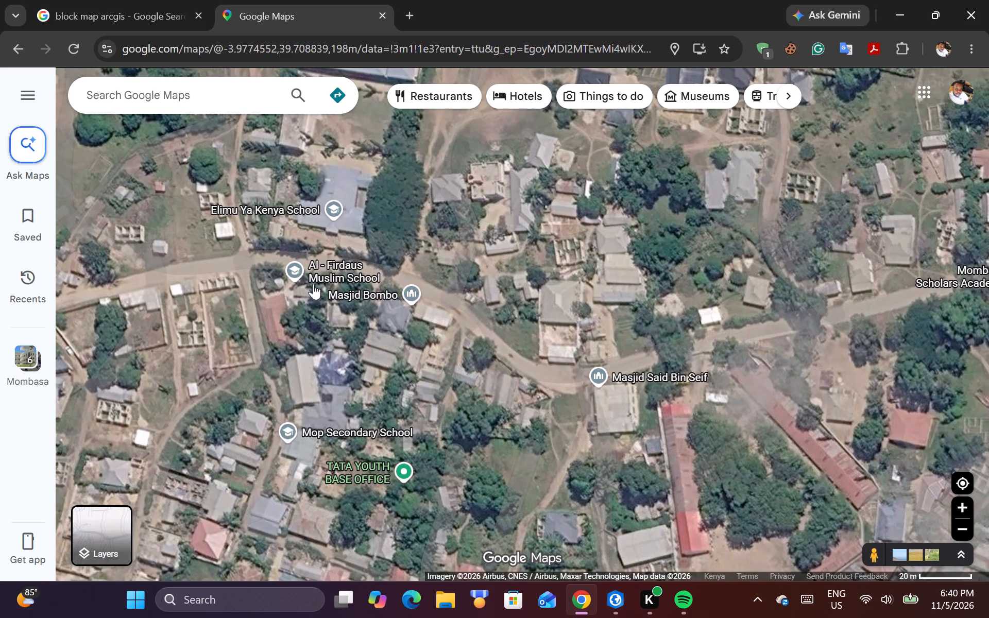
scroll(310, 264, up, 3)
scroll(391, 251, up, 1)
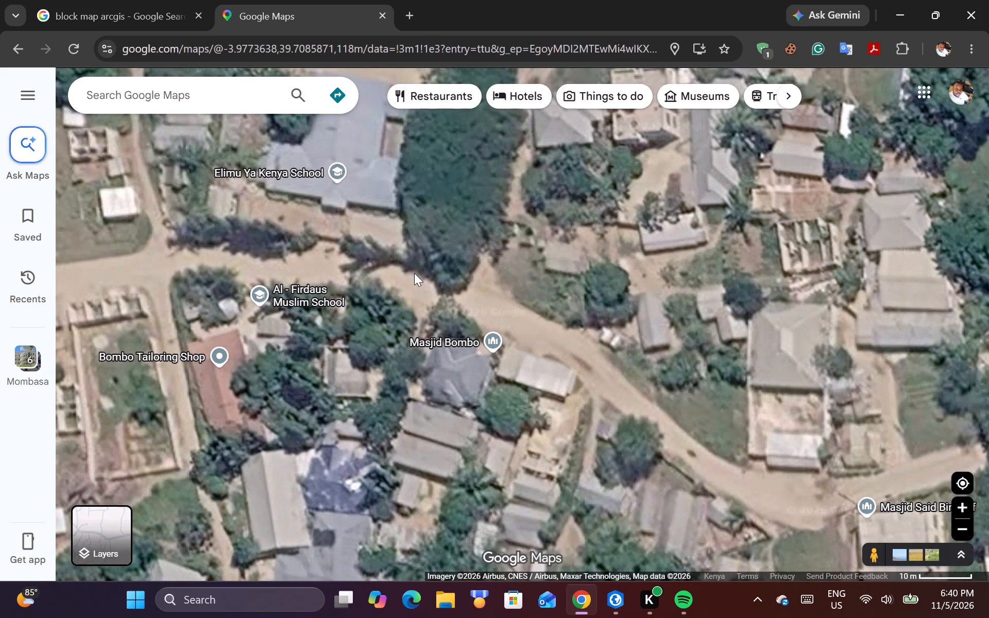
drag(429, 286, 380, 349)
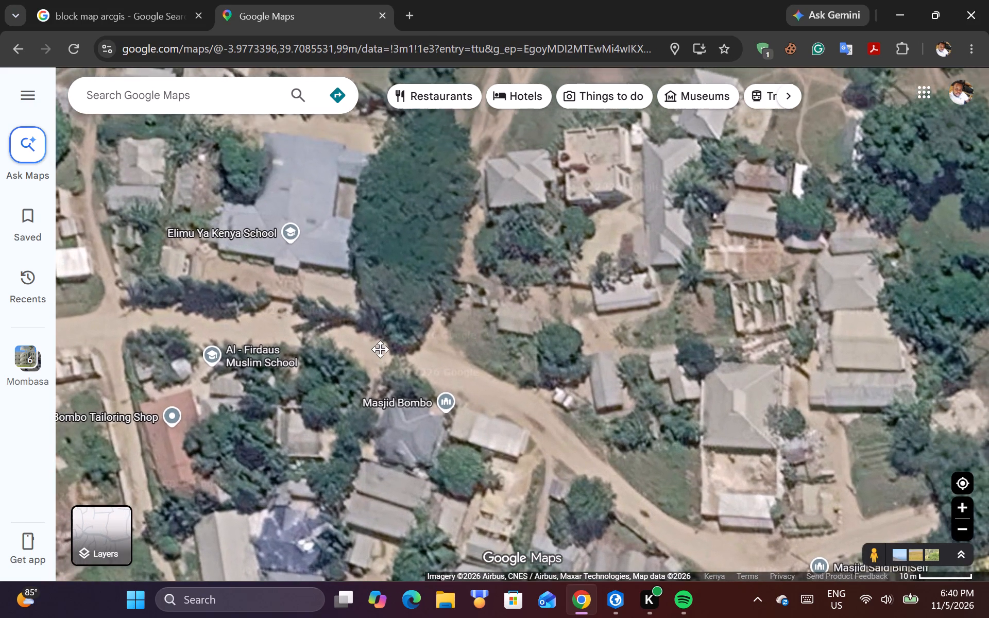
drag(380, 349, 209, 281)
drag(730, 413, 281, 297)
scroll(206, 319, down, 2)
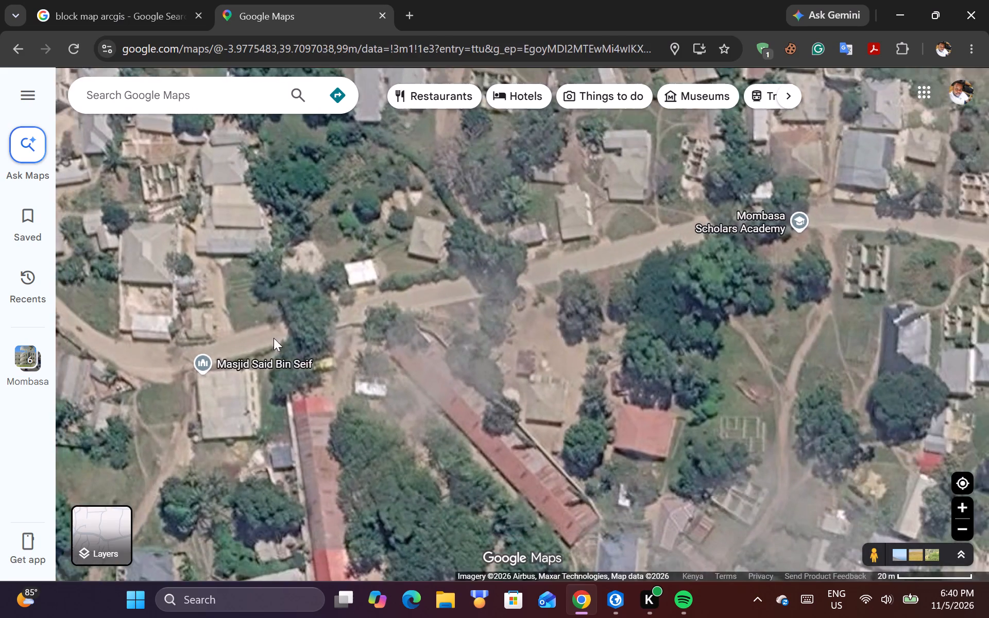
scroll(303, 341, down, 3)
scroll(357, 348, down, 2)
Examine the road junction between Talanta Two Shop and St. Elizabeth Academy, east of Bombo Secondary School.
drag(728, 312, 721, 318)
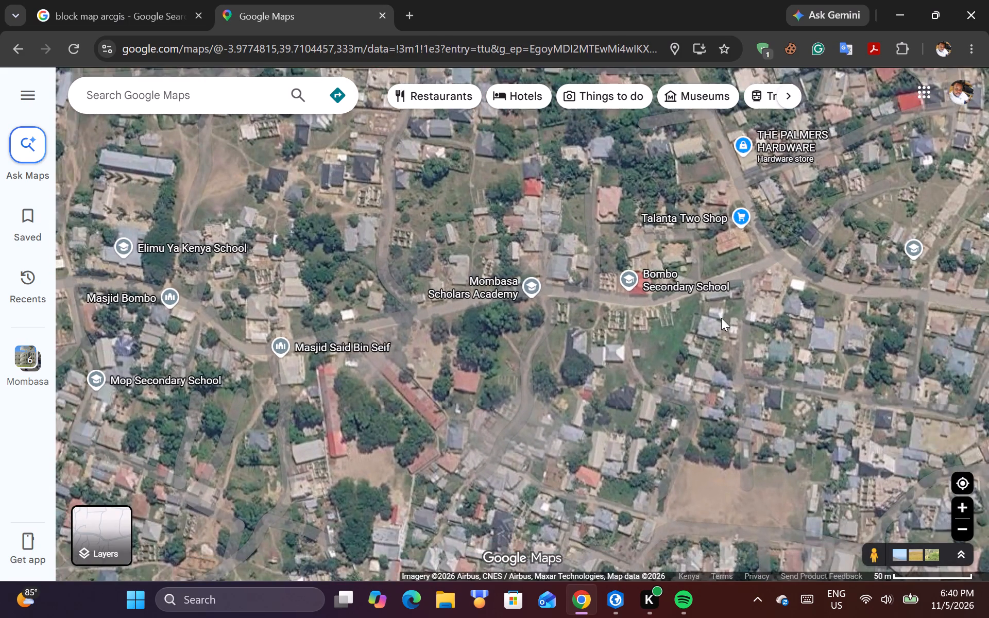
drag(721, 318, 422, 351)
scroll(486, 293, up, 2)
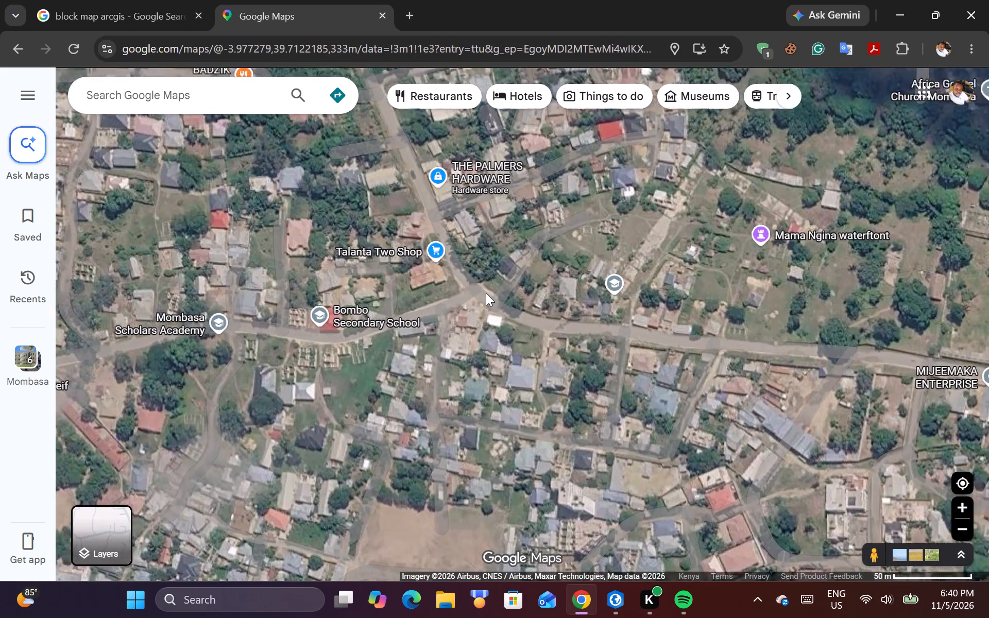
scroll(486, 293, up, 5)
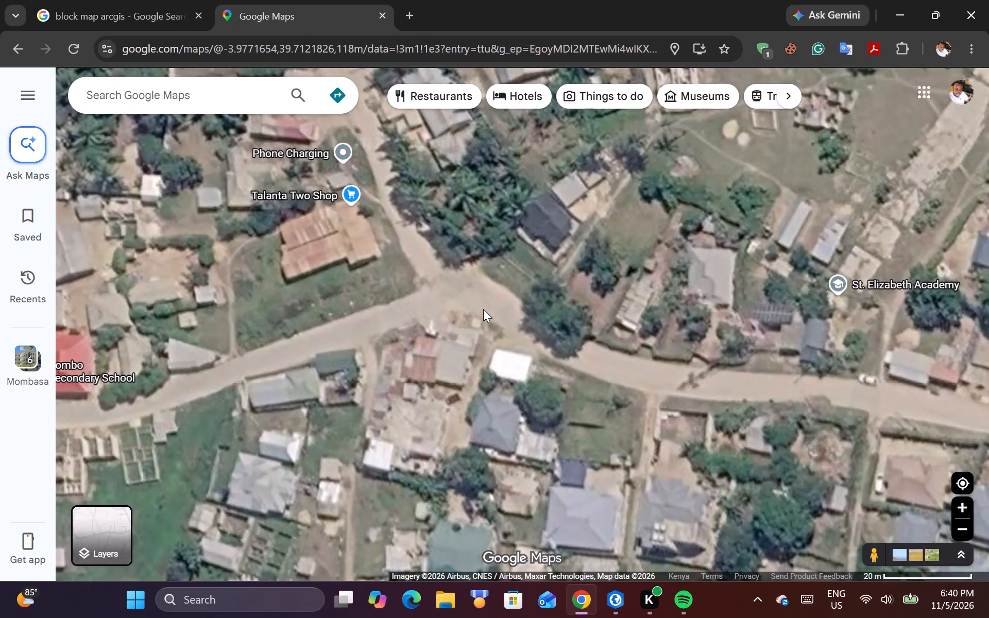
scroll(483, 309, up, 1)
Look up "moonshine loun" in the Google Maps place suggestions, then dismiss them.
click(191, 91)
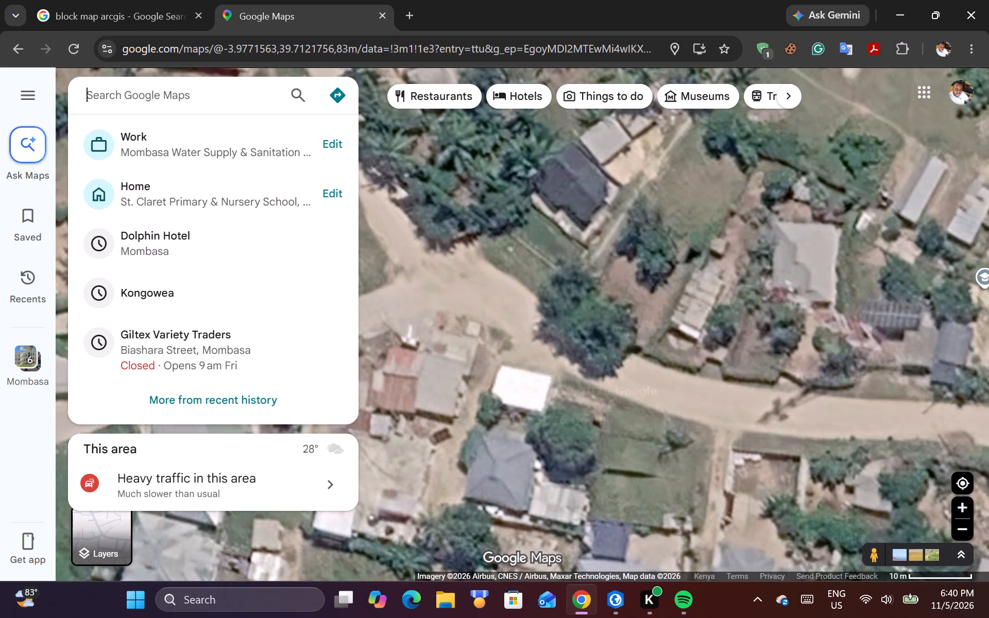
text(moo)
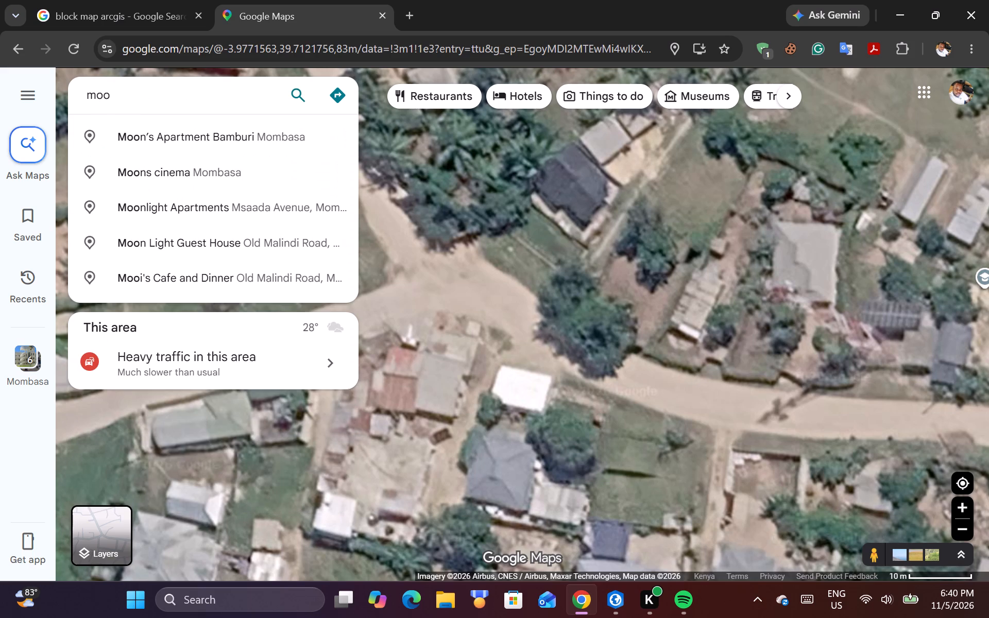
text(nshine)
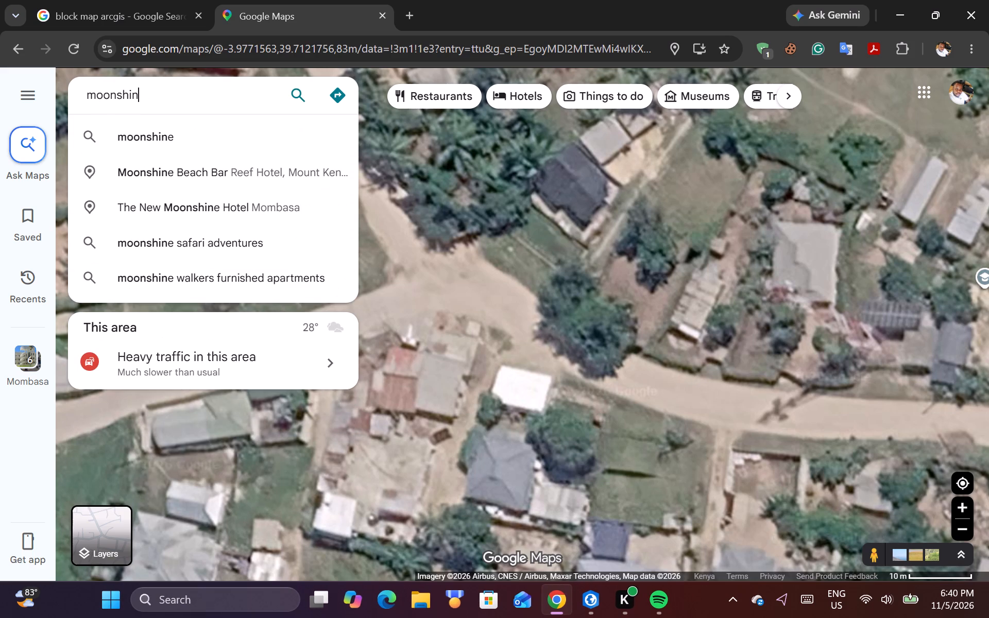
key(space)
text(loun)
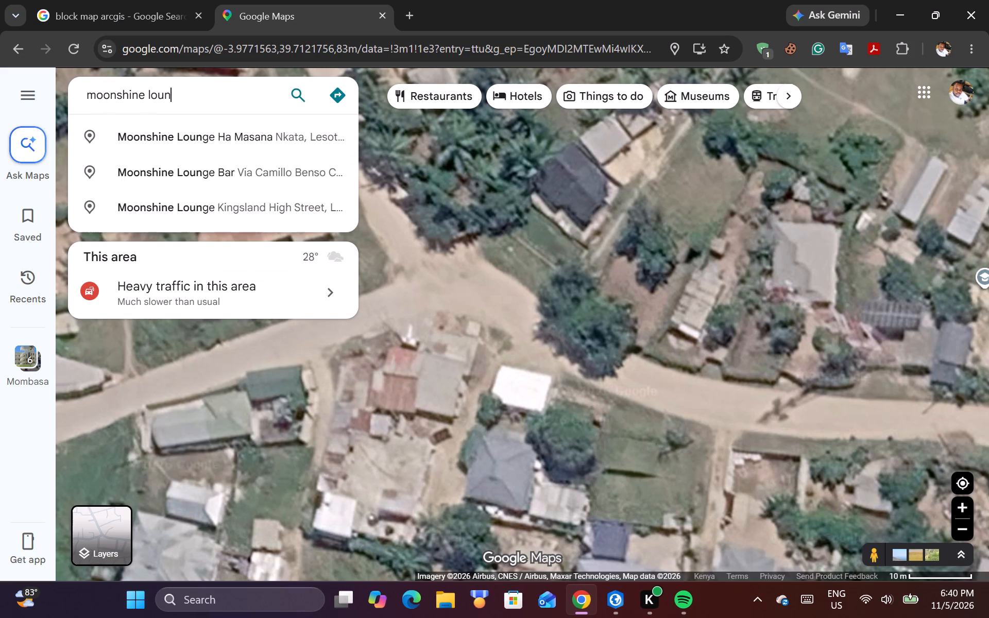
key(Escape)
key(Escape)
click(494, 12)
key(Escape)
click(107, 349)
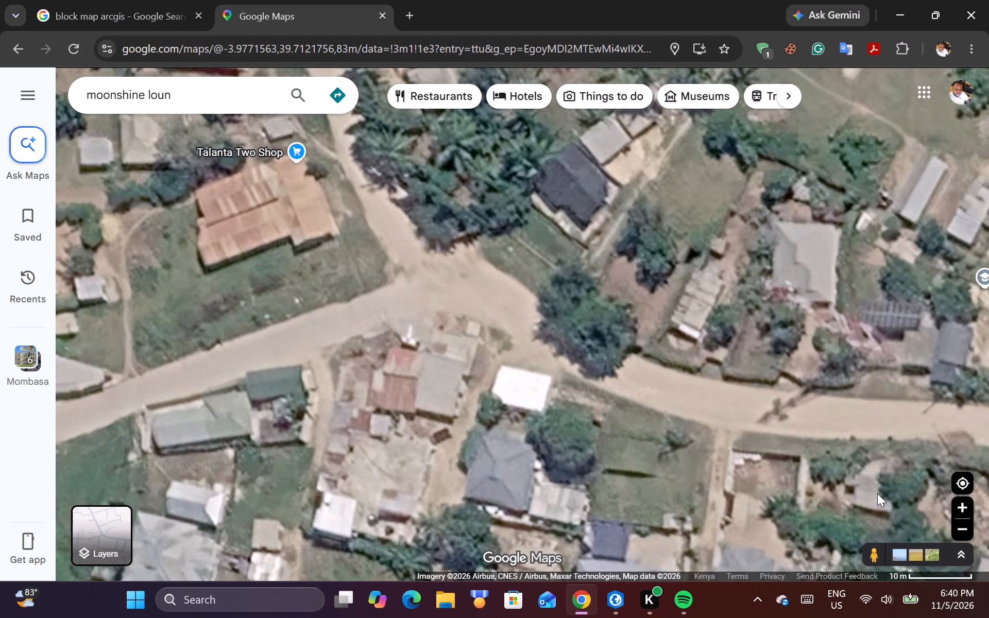
Inspect the buildings around the junction near Talanta Two Shop in Street View, then return to the satellite map.
drag(875, 553, 461, 241)
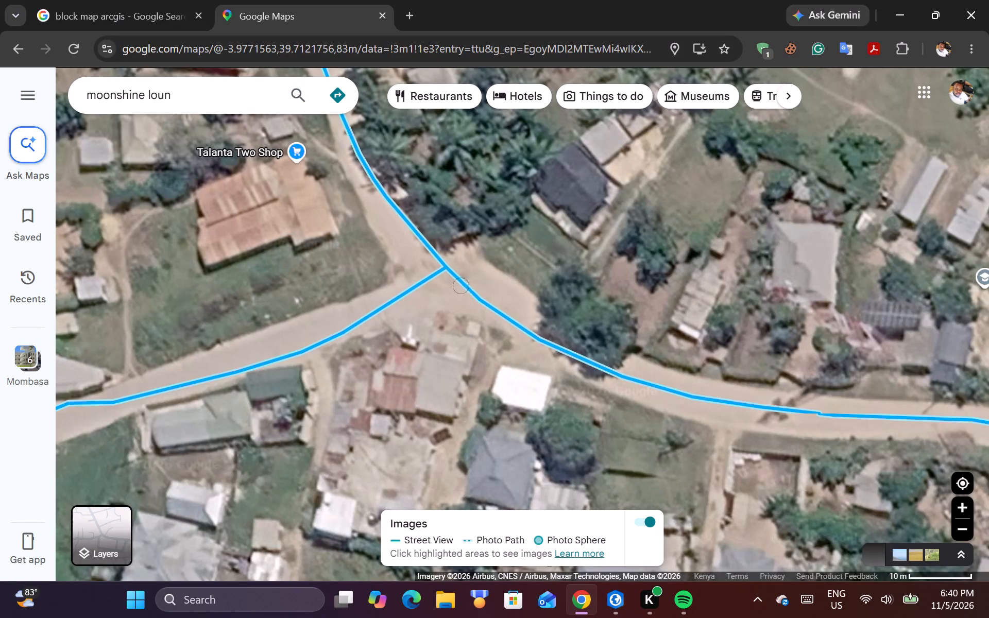
drag(461, 241, 445, 216)
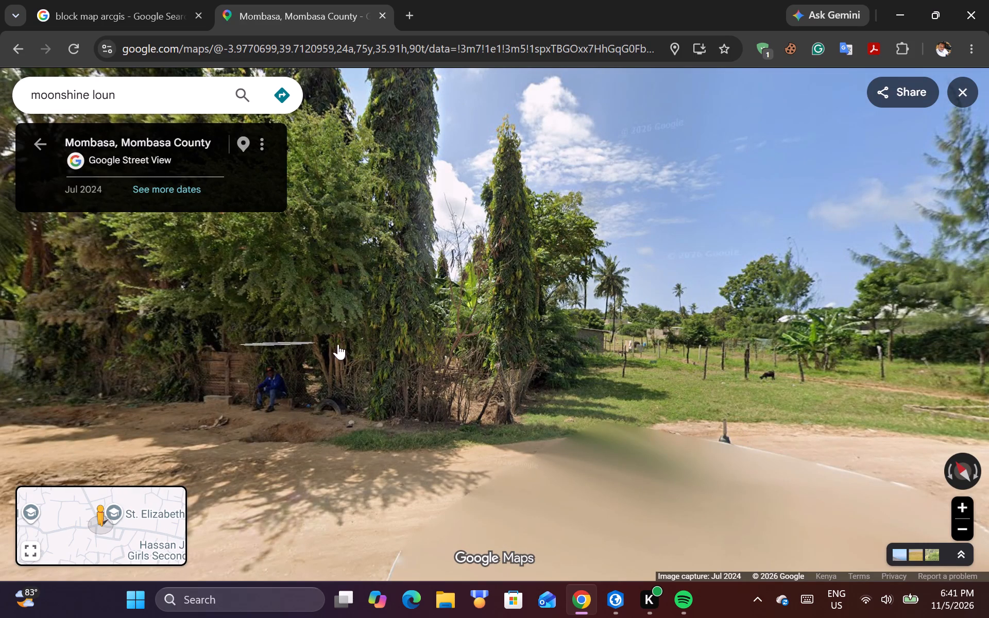
drag(750, 333, 399, 337)
drag(794, 359, 708, 358)
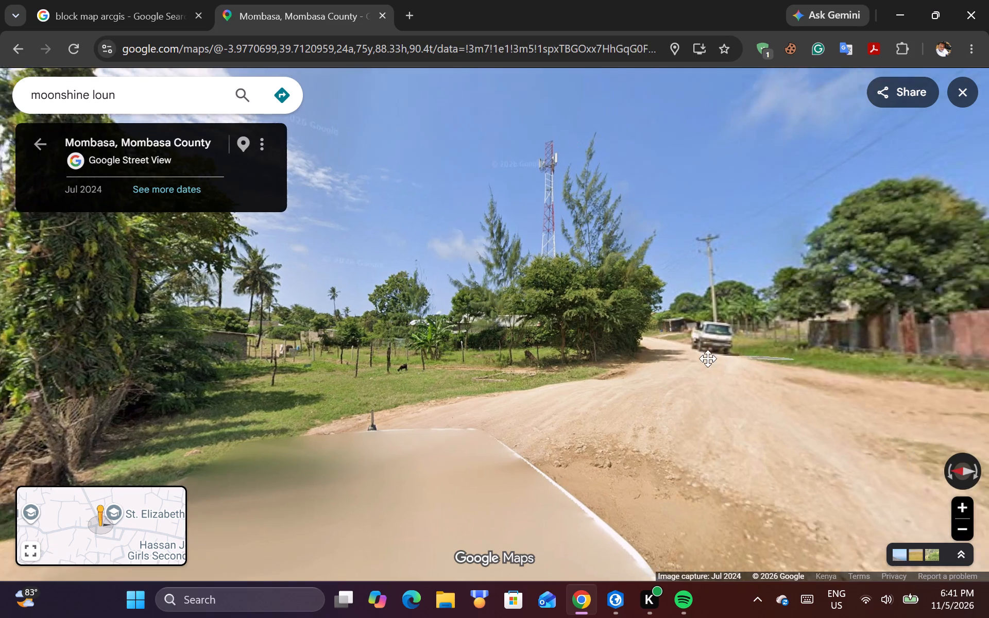
drag(708, 358, 463, 345)
drag(735, 388, 469, 387)
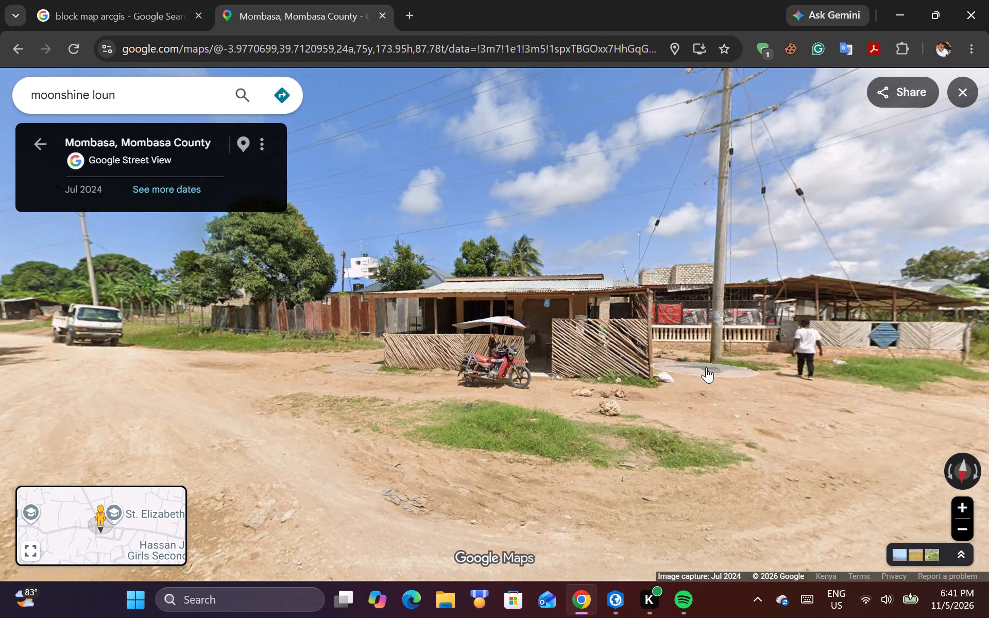
drag(706, 367, 492, 366)
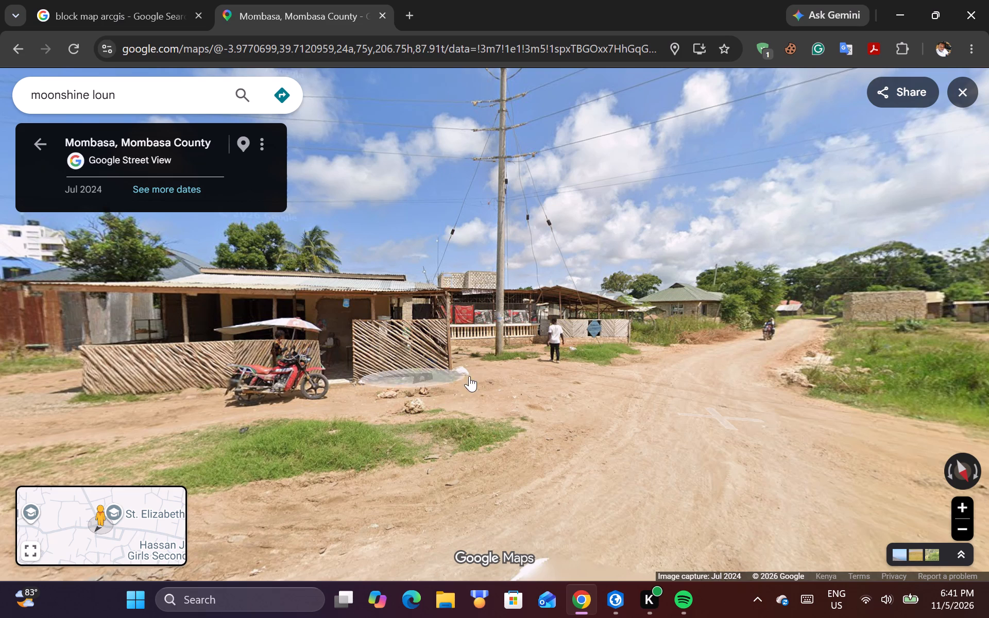
drag(506, 374, 280, 383)
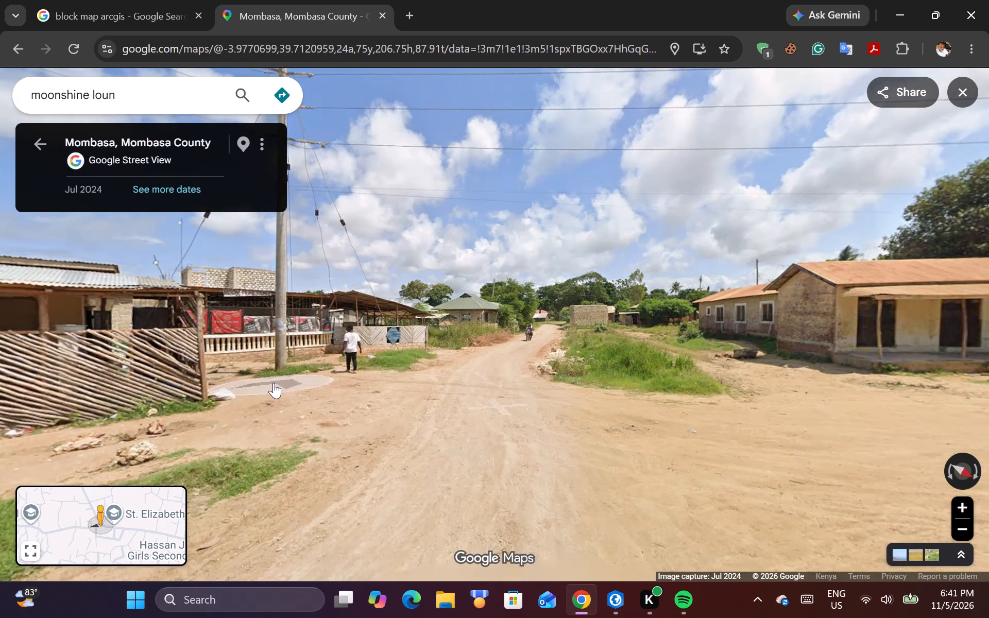
drag(500, 380, 287, 386)
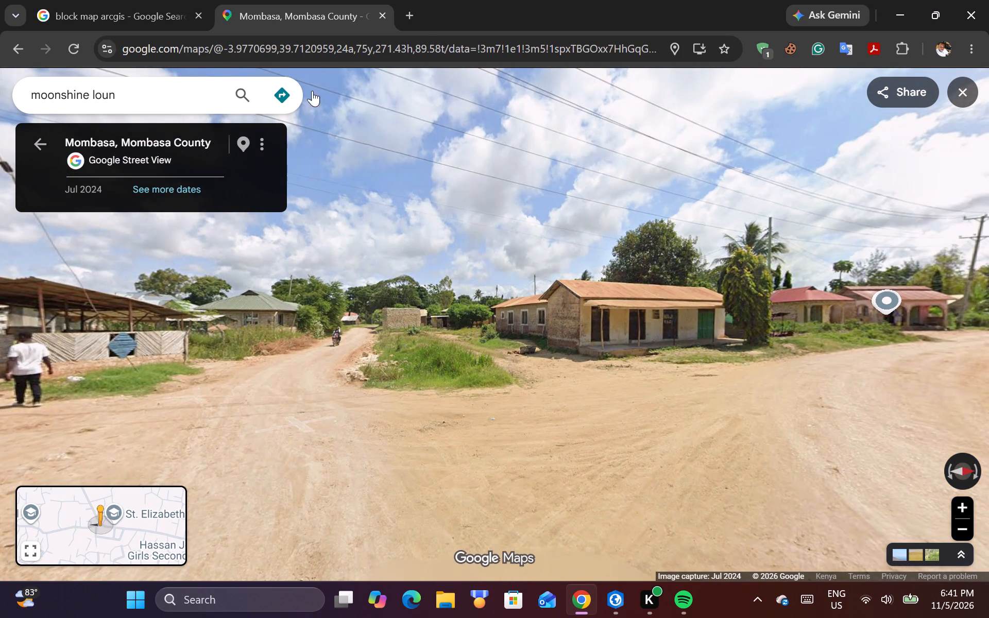
click(970, 88)
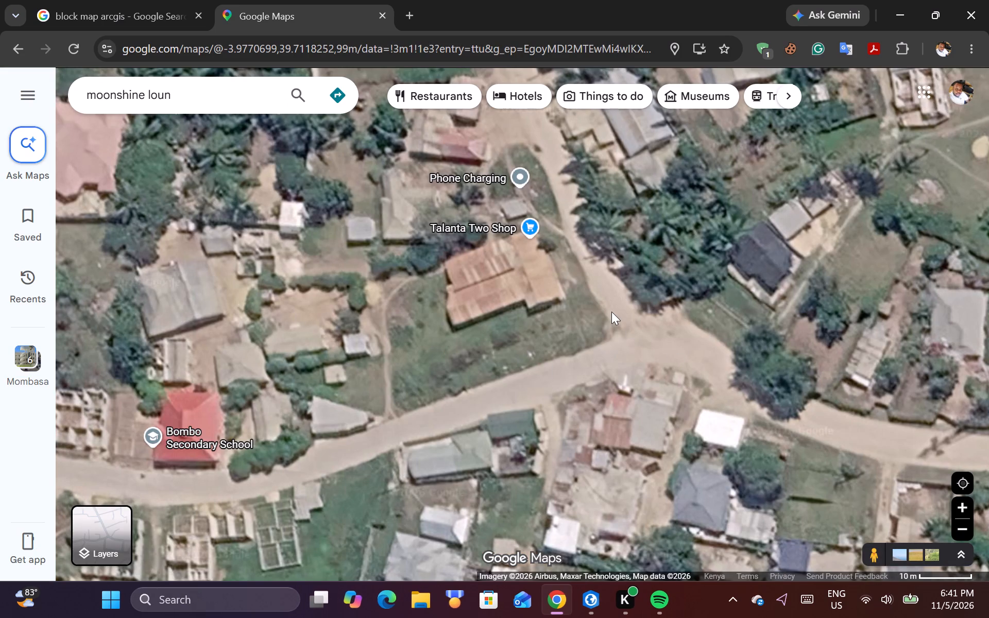
Examine the road running east from the Talanta Two Shop junction past St. Elizabeth Academy toward ARK ASSEMBLY (BUTTERFLY).
drag(762, 311, 632, 424)
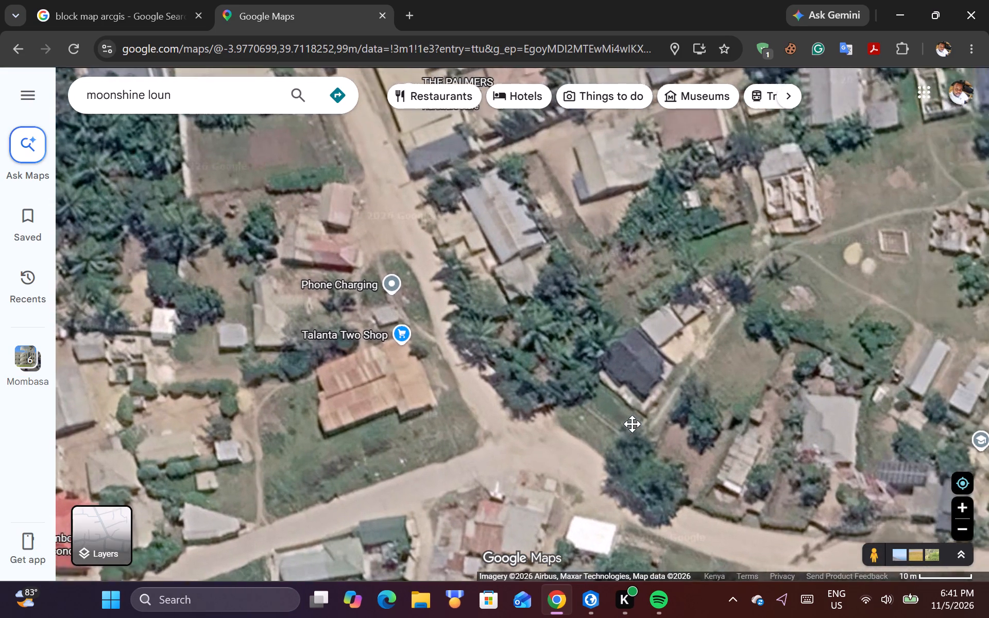
drag(632, 424, 580, 294)
scroll(549, 348, down, 2)
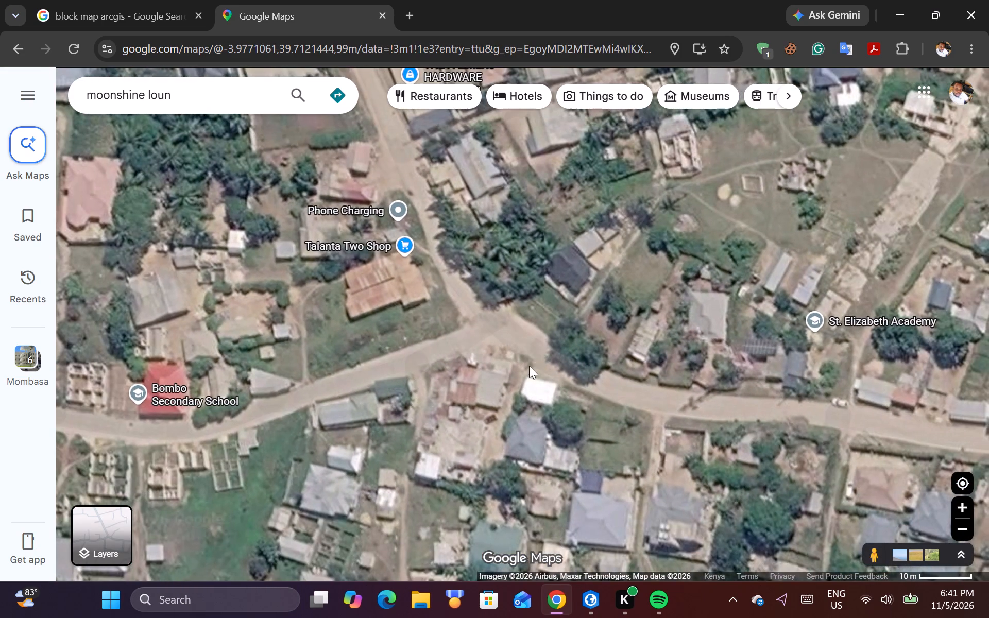
scroll(529, 366, down, 1)
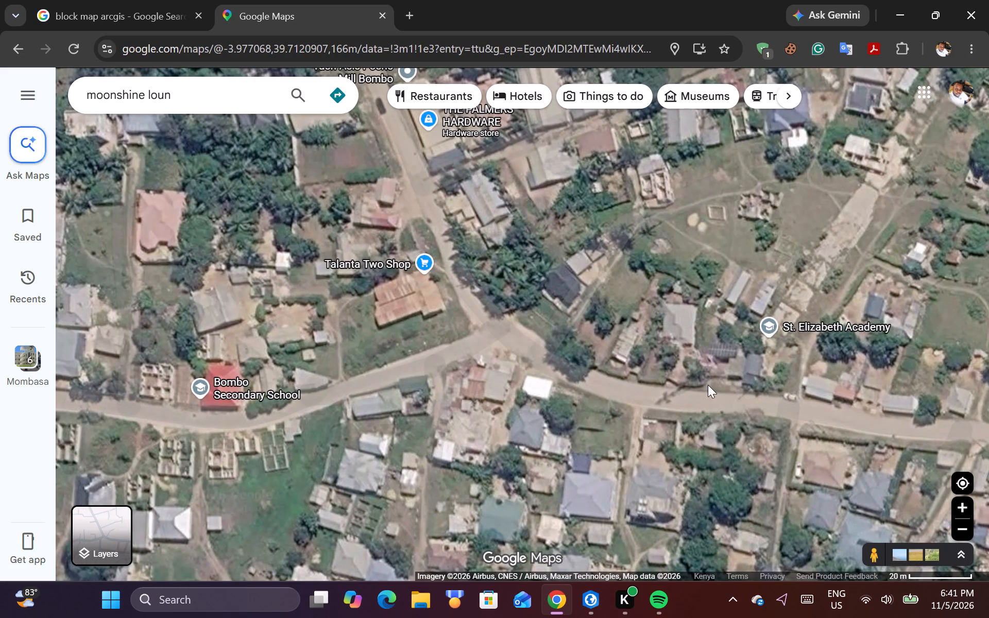
drag(721, 395, 487, 379)
scroll(398, 396, down, 2)
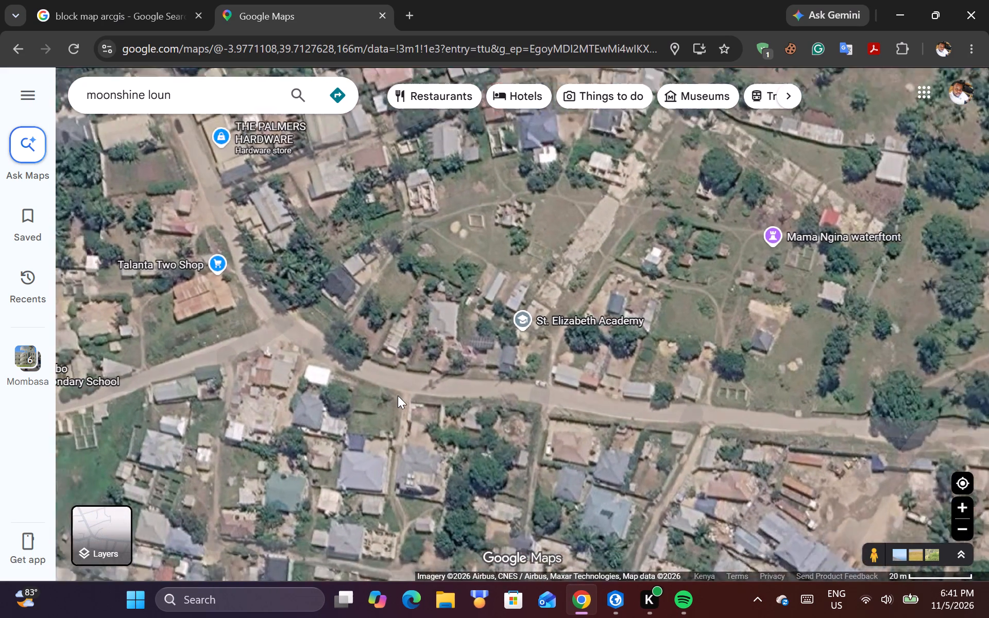
scroll(398, 396, down, 3)
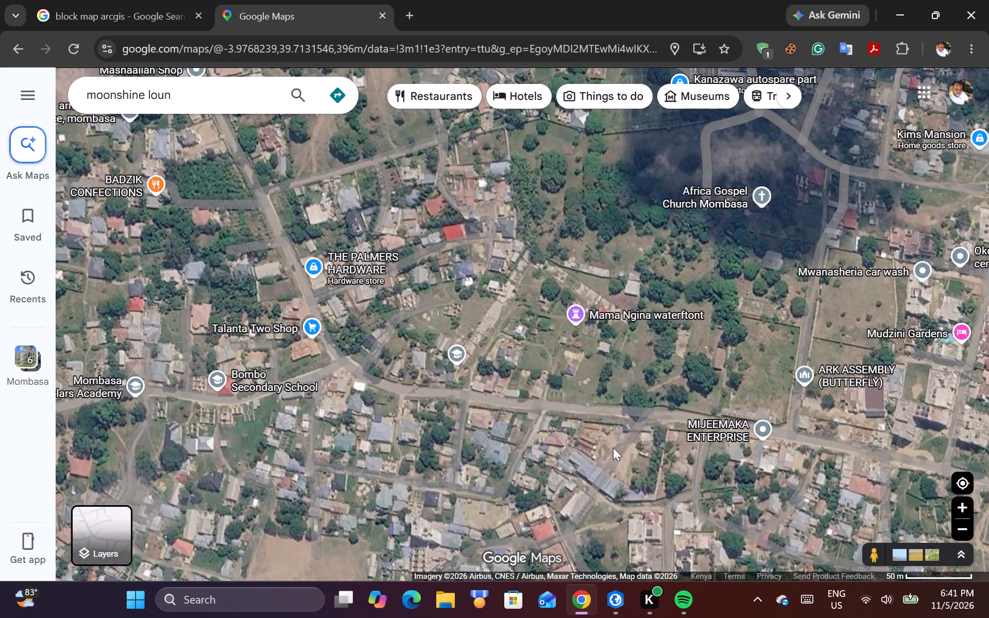
drag(621, 449, 461, 444)
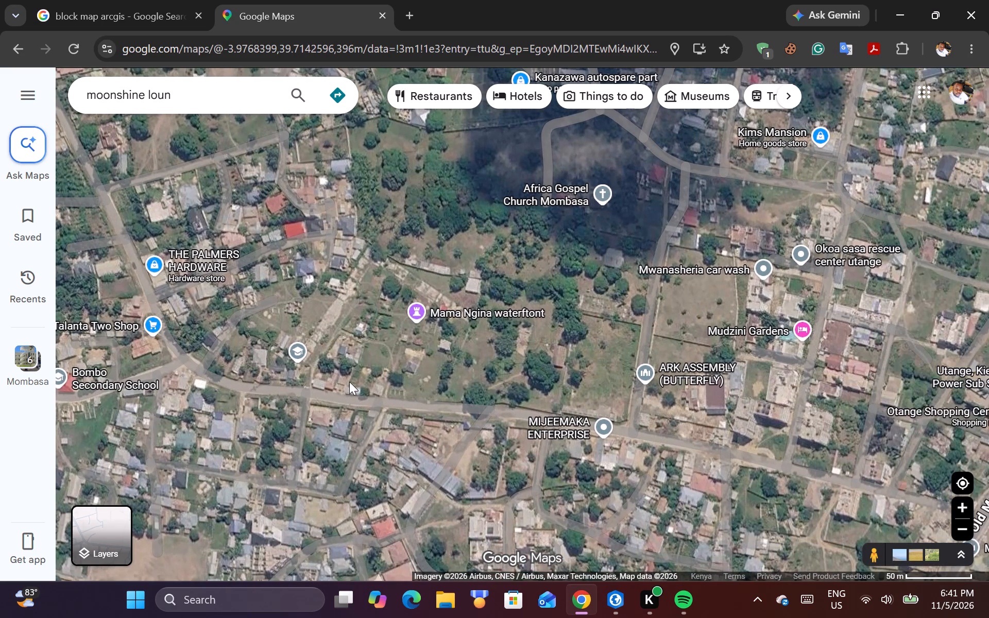
scroll(349, 382, down, 2)
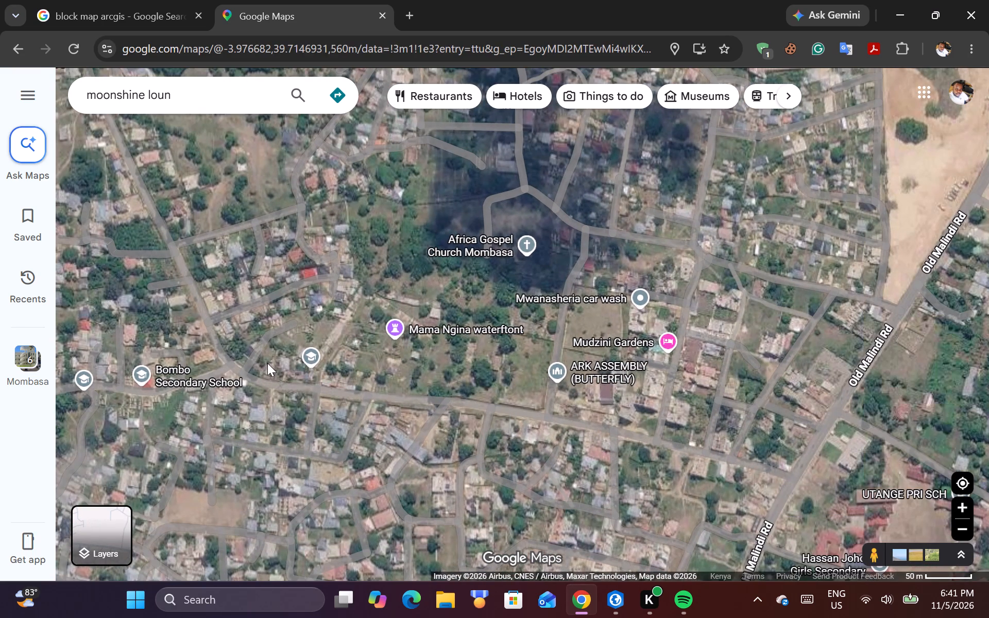
scroll(233, 370, up, 4)
scroll(284, 383, down, 4)
Examine the road running north past Bonge Hardware Utange to the area around Favor tailoring and St. Anne's Academy Pri.
drag(199, 303, 345, 488)
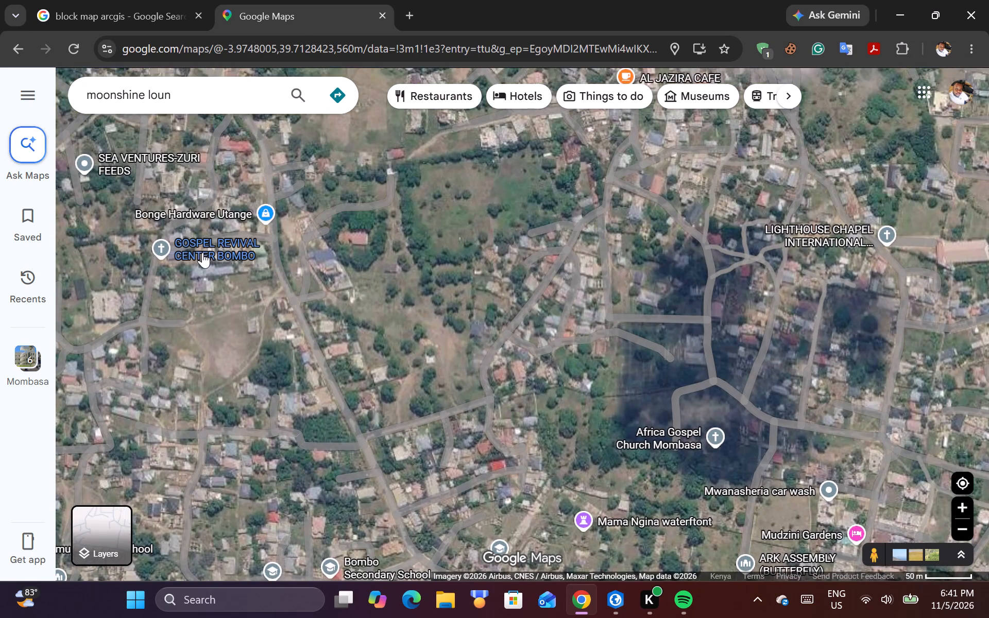
drag(202, 252, 312, 409)
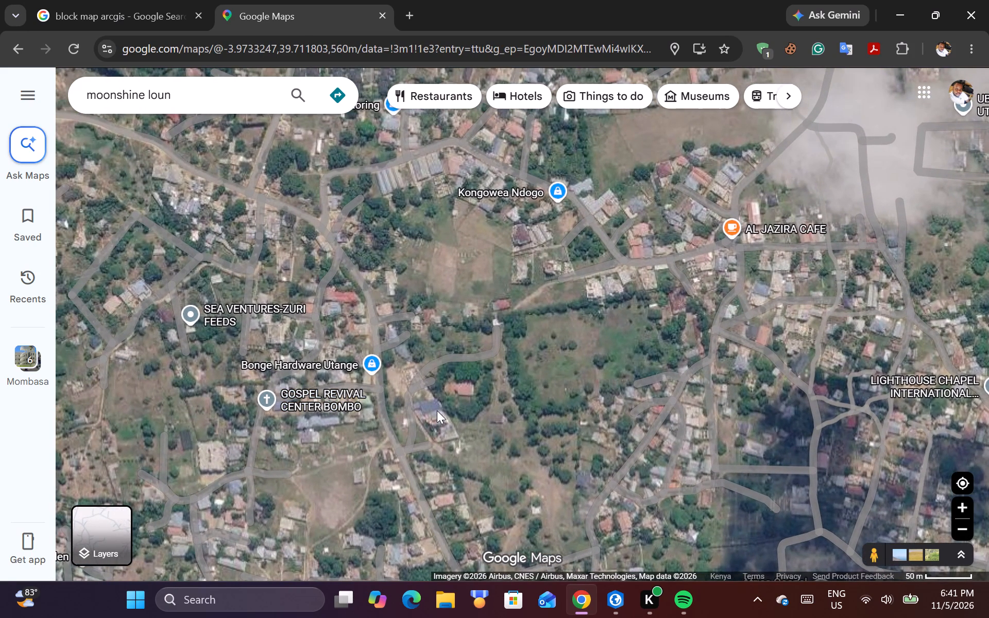
drag(334, 278, 446, 423)
drag(348, 297, 352, 357)
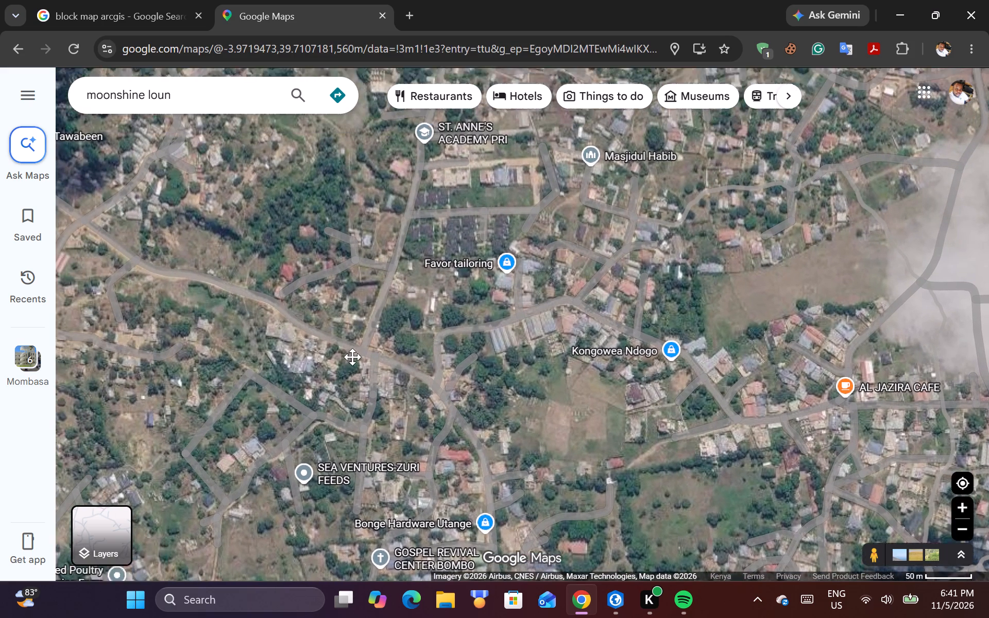
drag(352, 357, 349, 401)
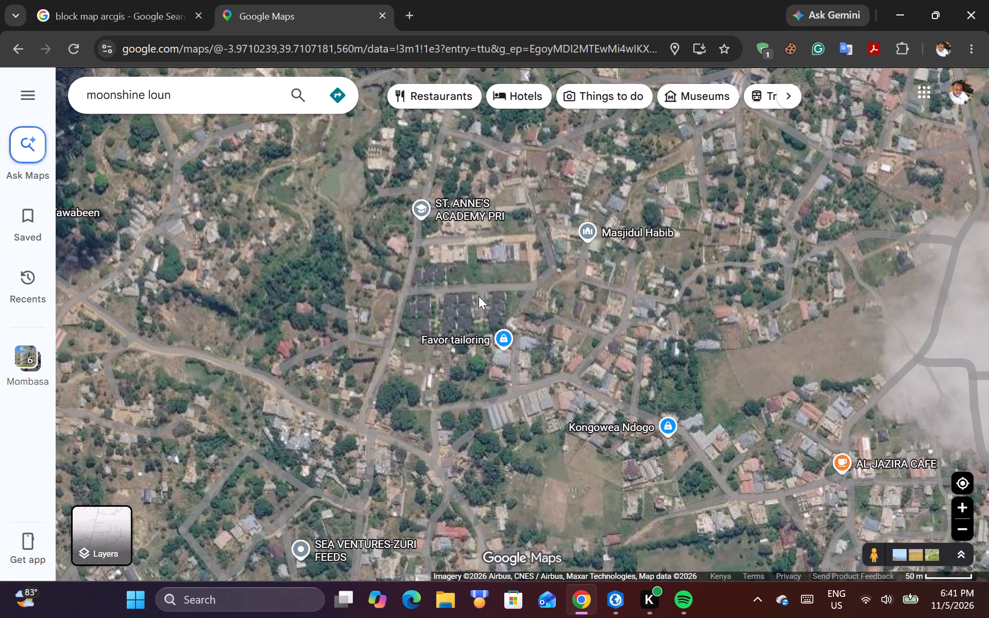
scroll(479, 296, up, 4)
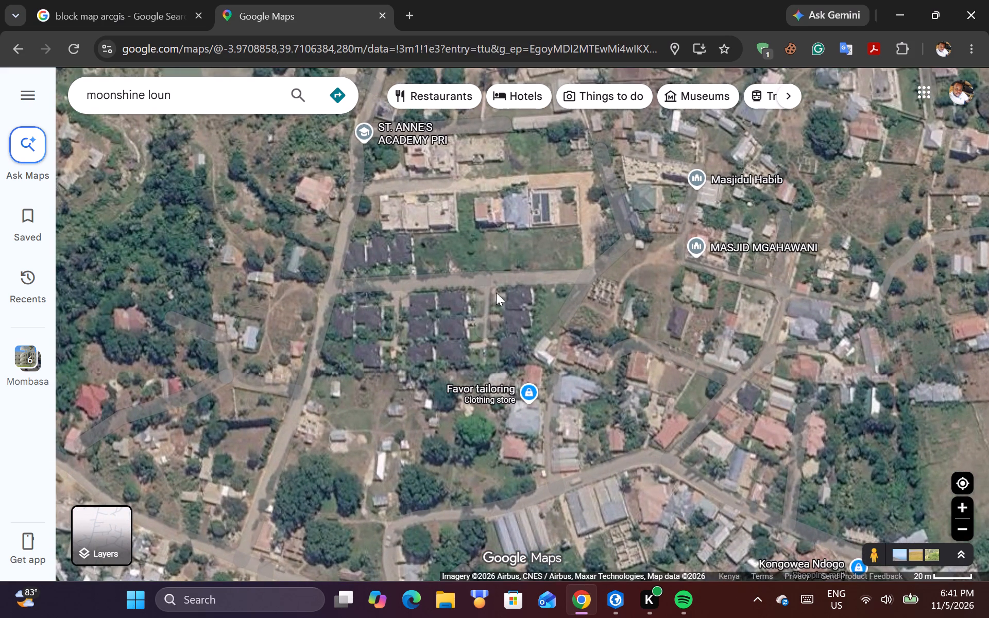
scroll(461, 329, down, 4)
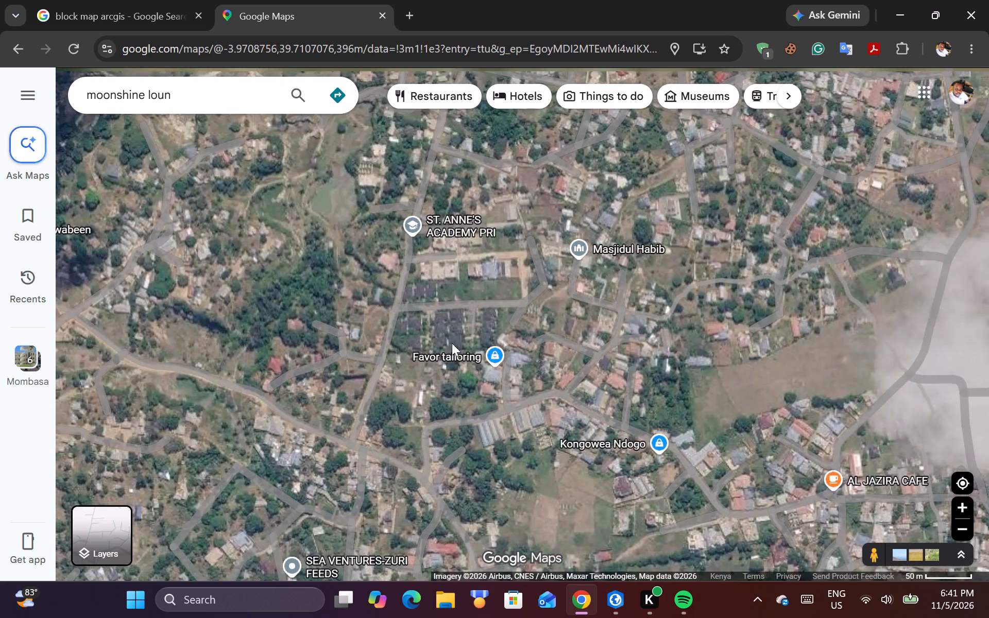
scroll(435, 364, down, 2)
drag(301, 385, 438, 352)
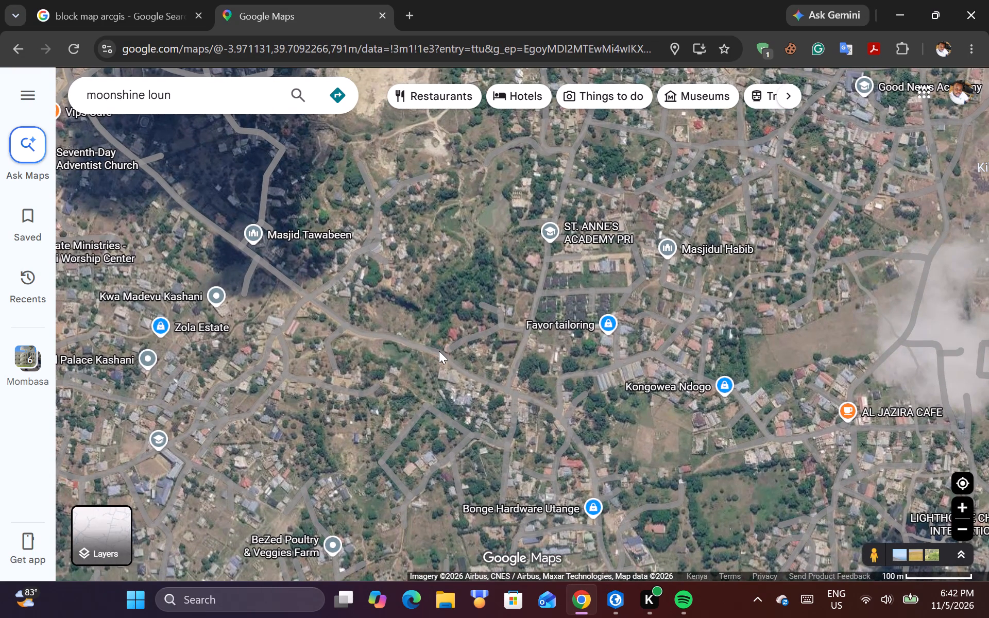
Examine the landmarks northwest along the road by Zola Estate, Masjid Tawabeen and the Seventh-Day Adventist Church.
scroll(439, 351, down, 1)
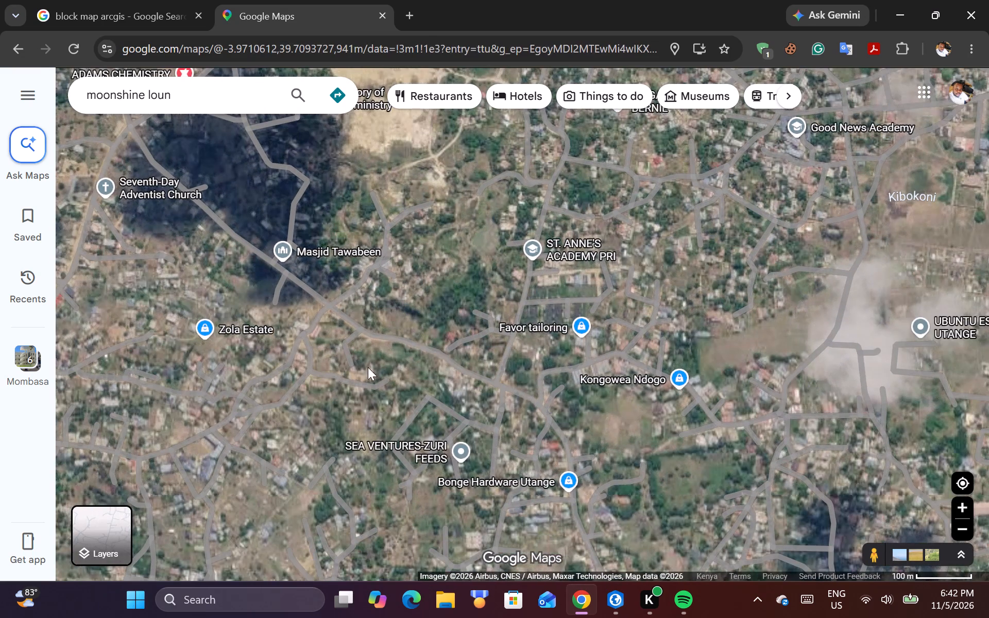
drag(282, 333, 379, 423)
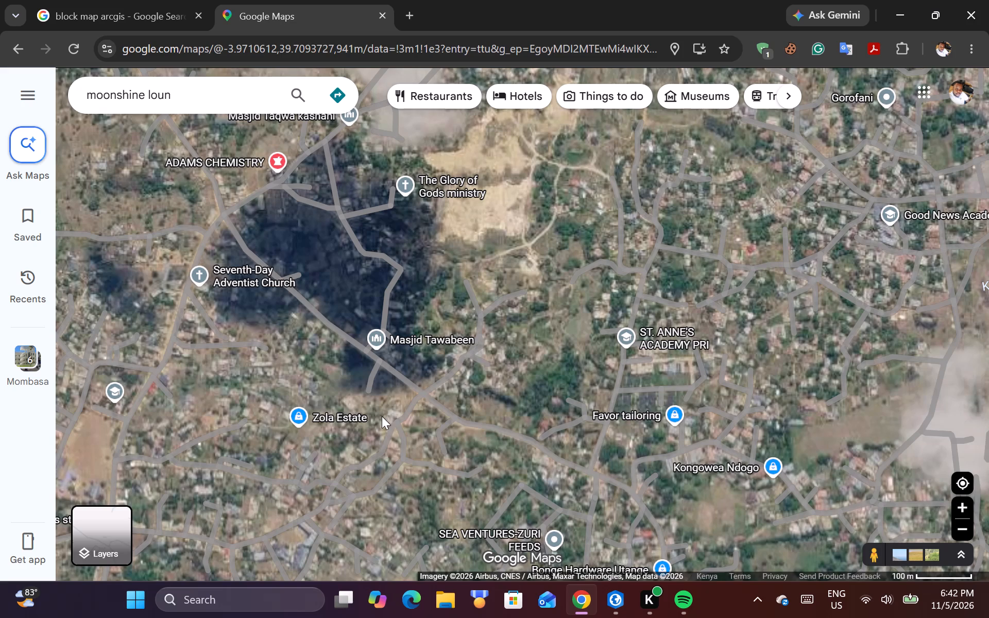
scroll(339, 358, down, 2)
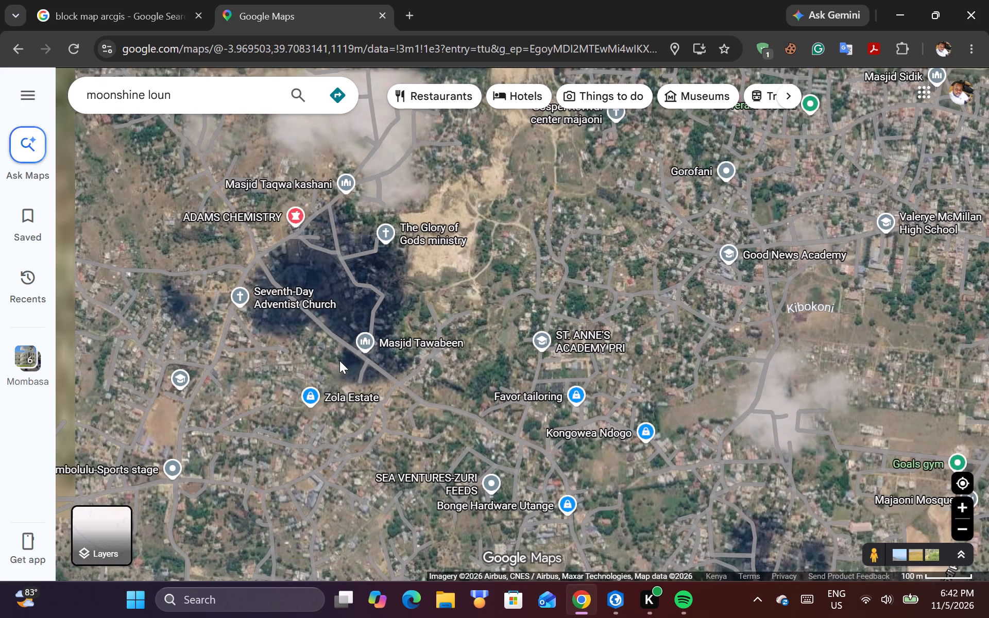
scroll(339, 360, down, 1)
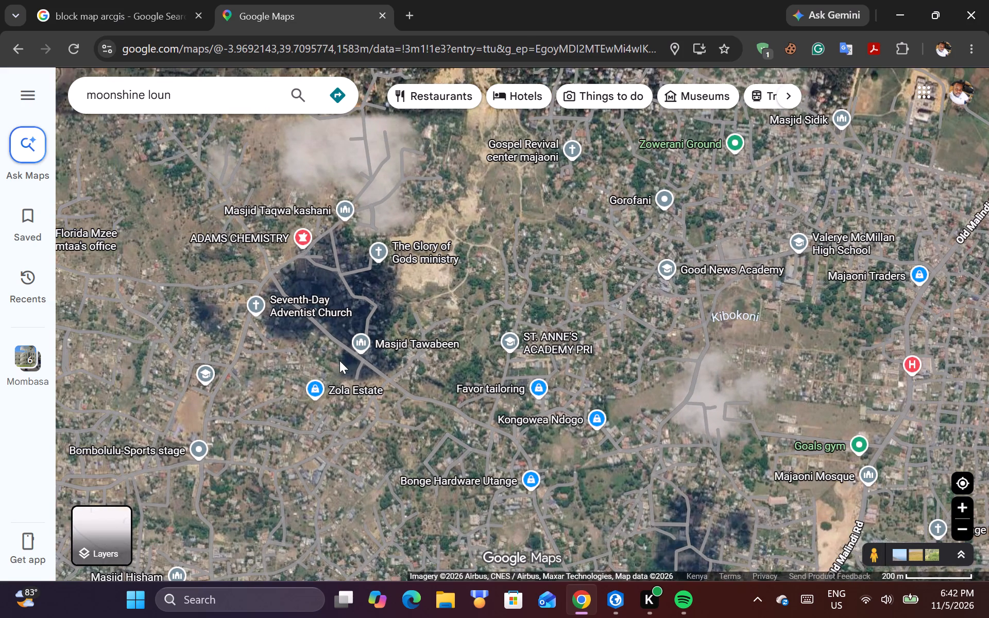
drag(267, 339, 371, 426)
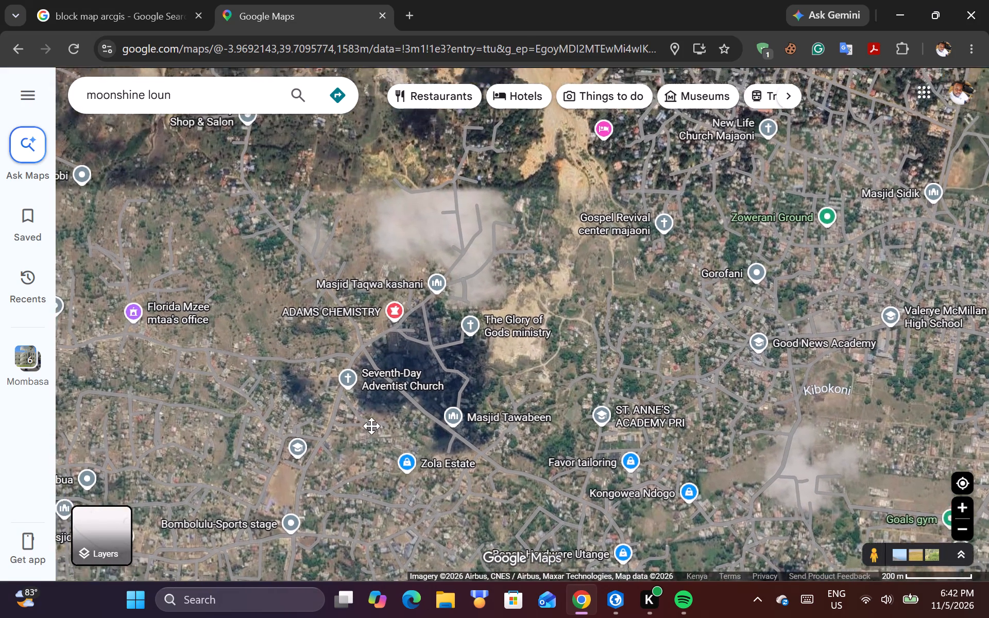
drag(371, 426, 379, 439)
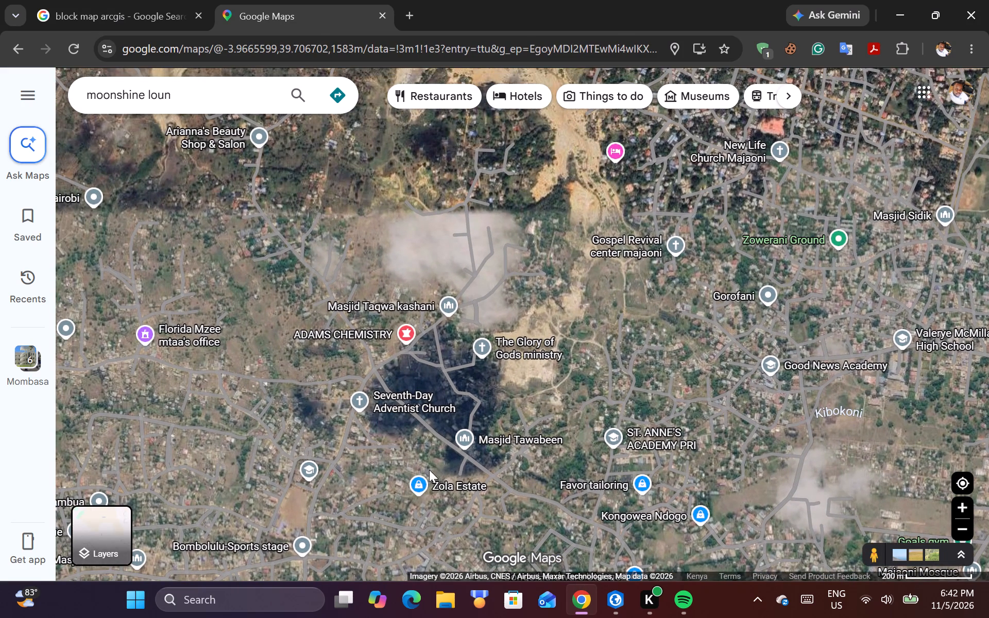
drag(429, 470, 392, 404)
Look up "zim", open ZIMLAT PRI SCH in Mombasa, inspect its surroundings, and clear the search.
click(236, 92)
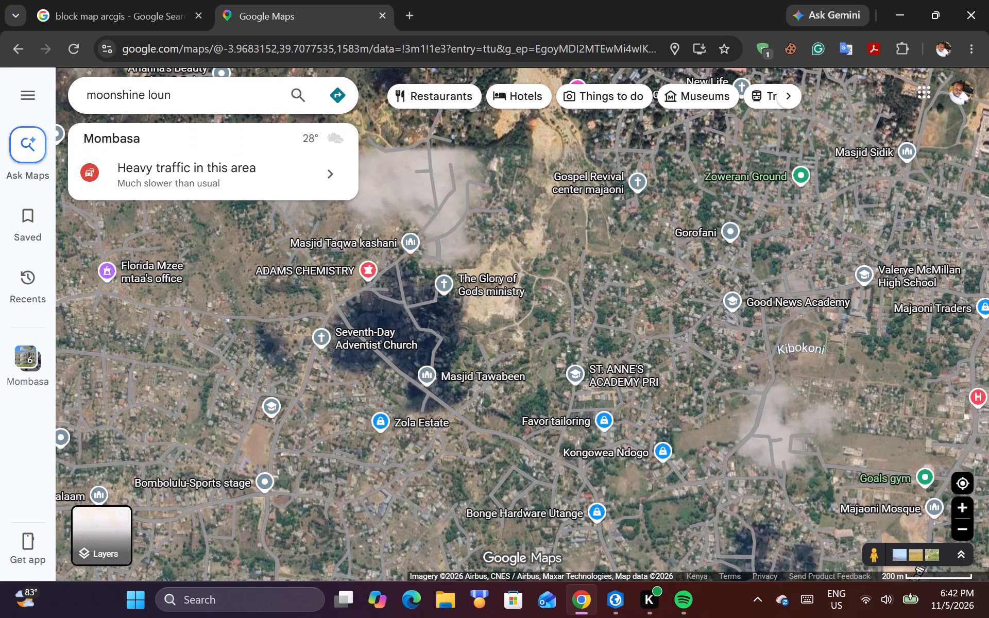
key(ctrl+a)
key(z)
key(i)
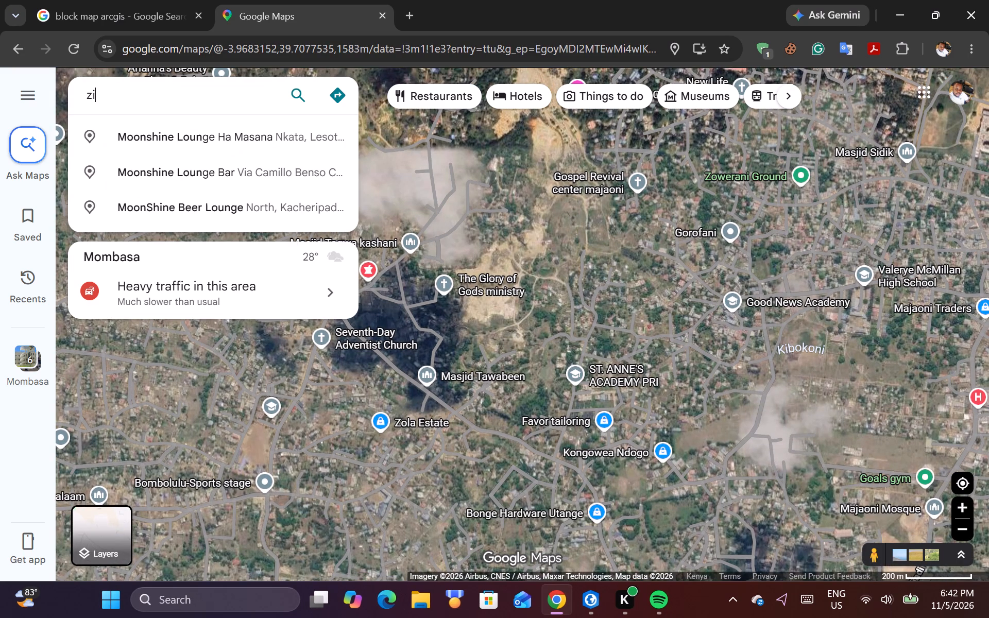
key(m)
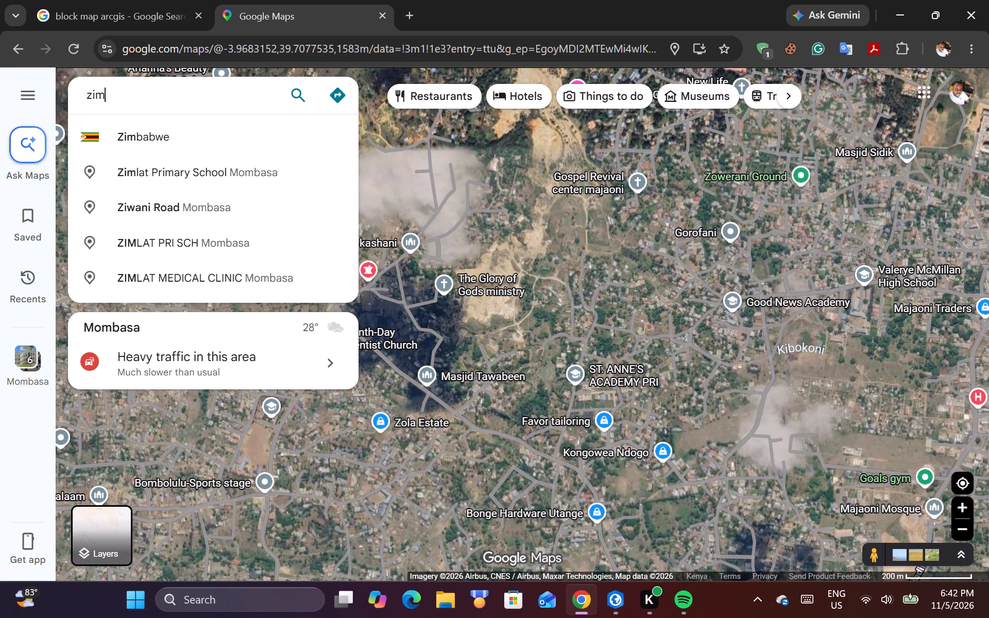
click(182, 239)
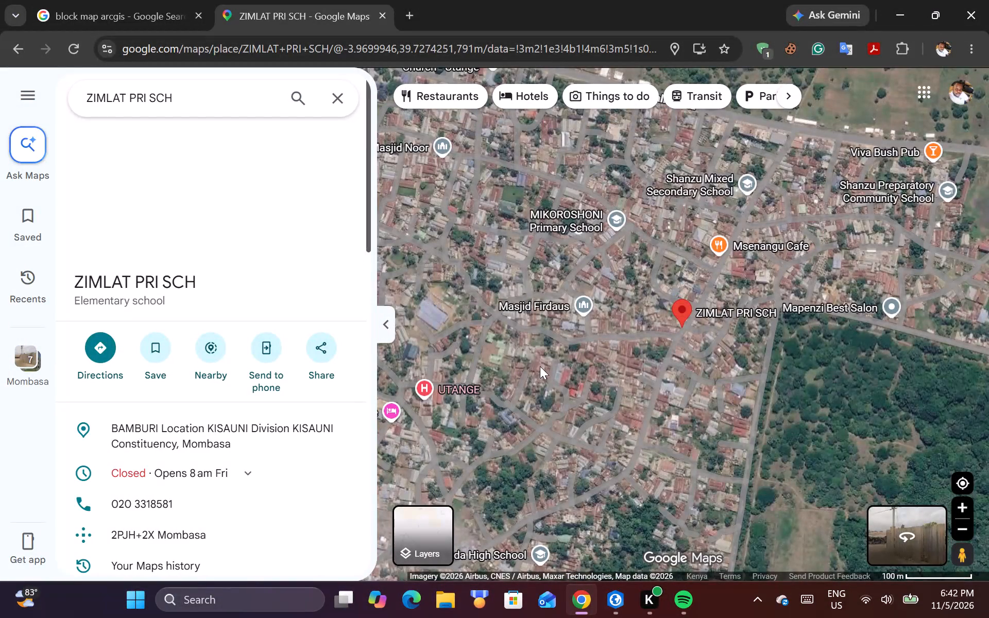
scroll(541, 364, down, 1)
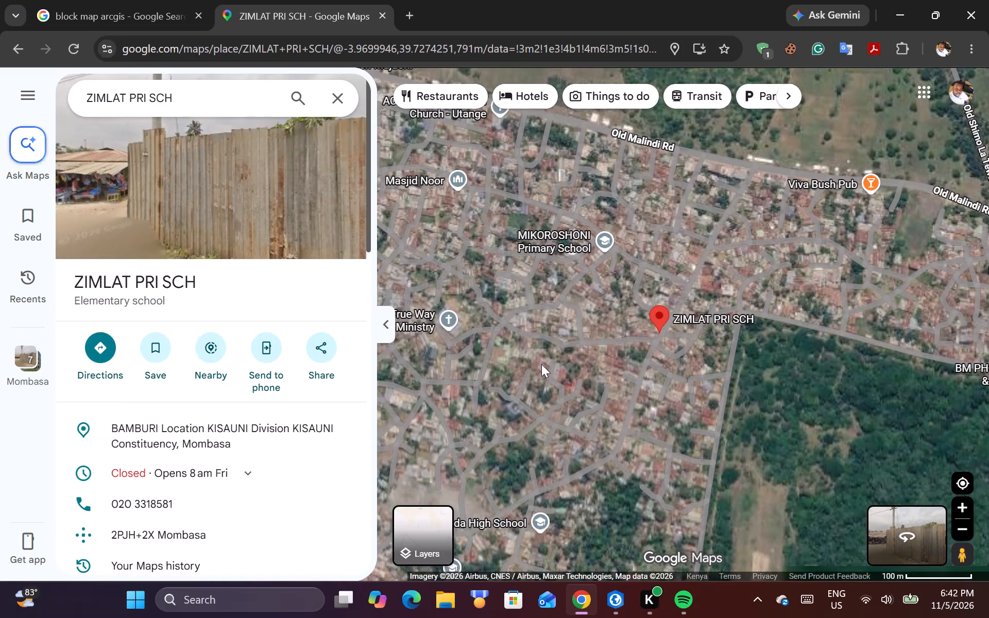
scroll(541, 364, down, 7)
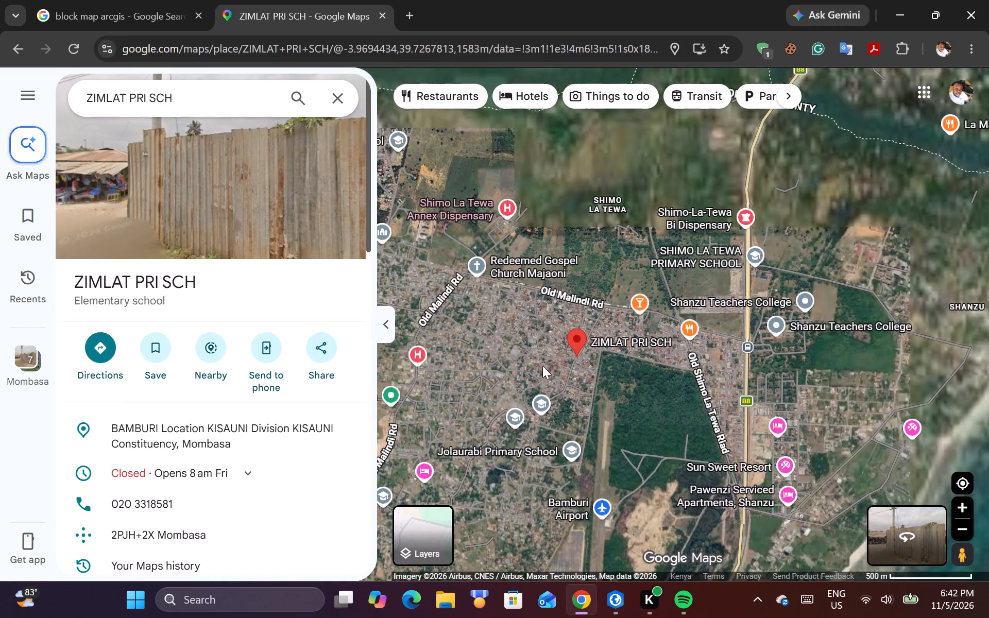
click(340, 94)
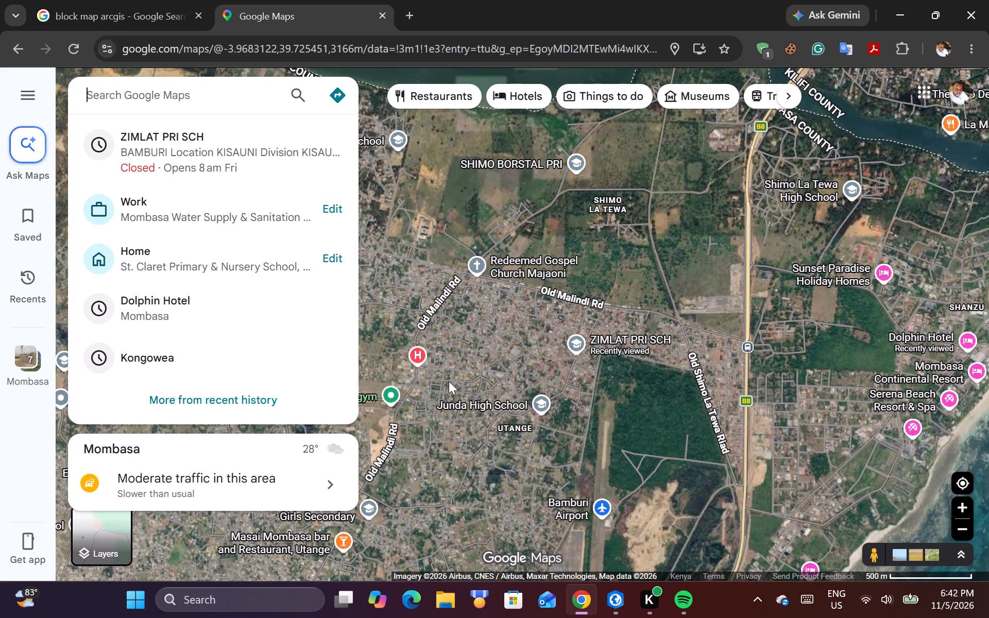
drag(449, 381, 528, 344)
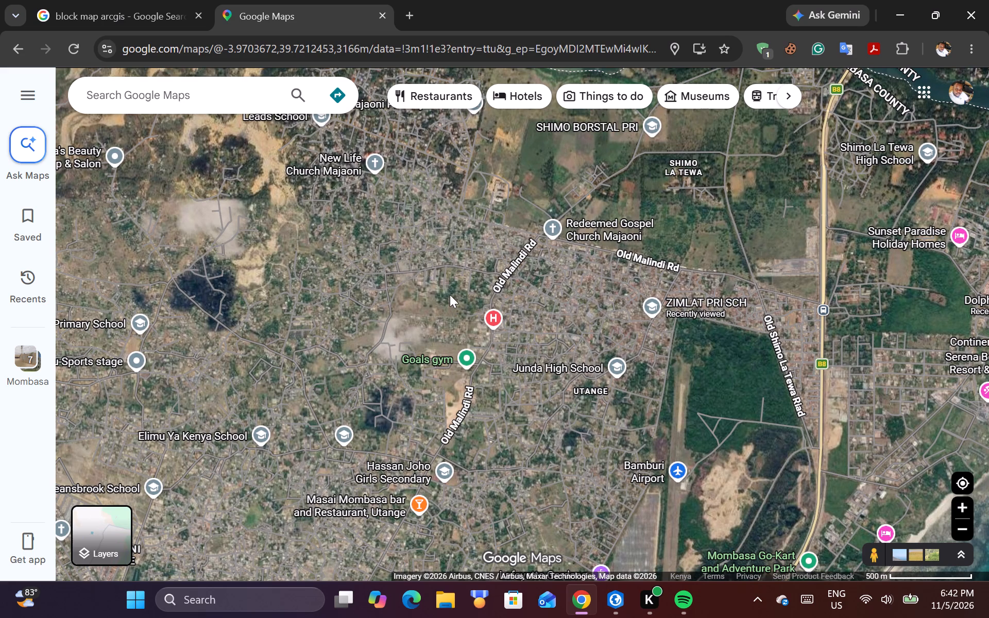
Look up "kash", open the Kashani result in Mombasa, and inspect its location relative to Utange and Old Malindi Rd.
click(219, 93)
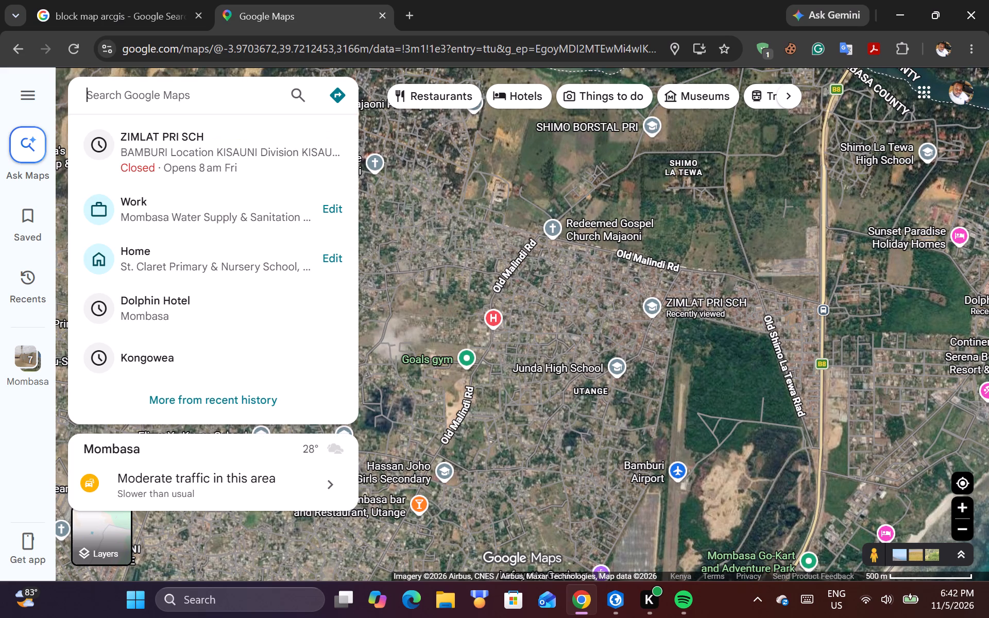
text(kas)
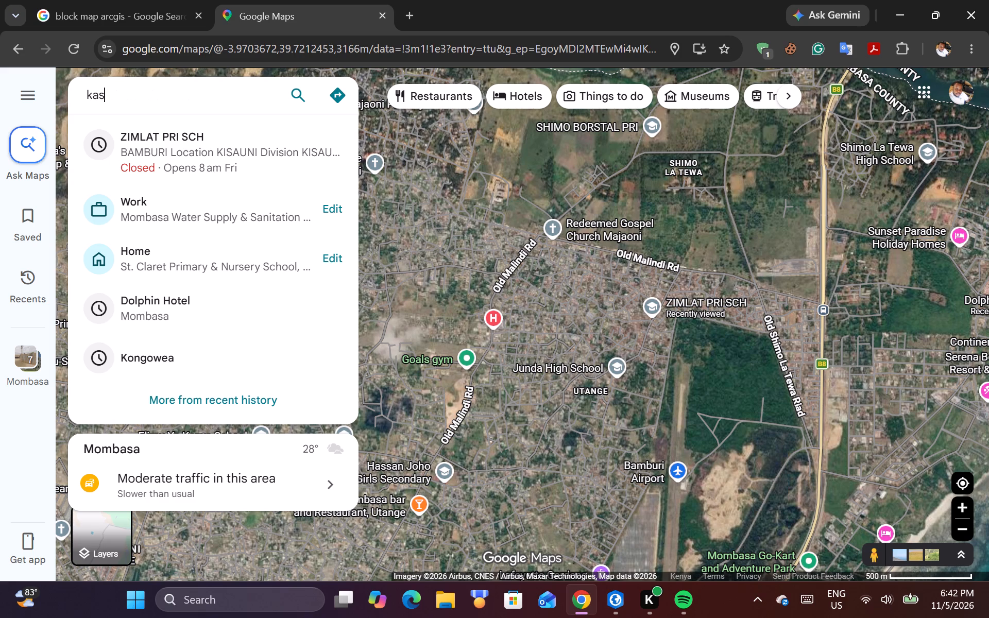
key(h)
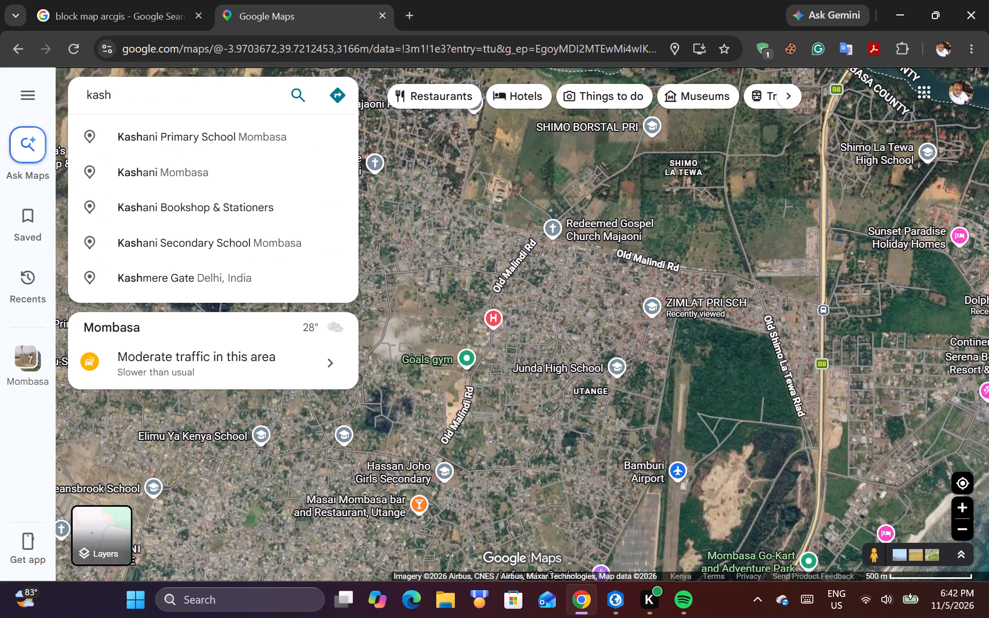
click(194, 171)
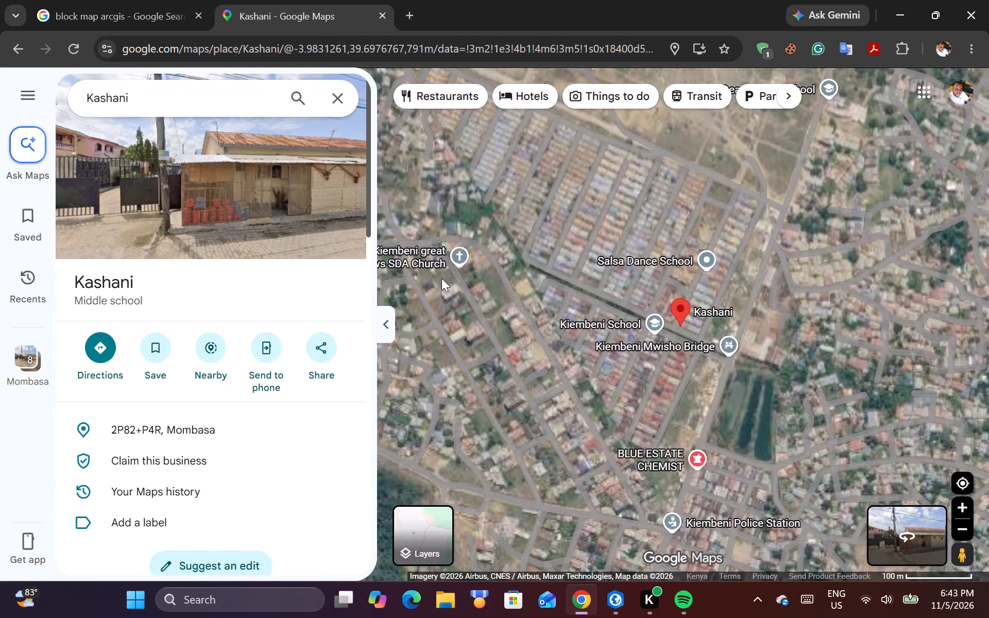
scroll(436, 283, down, 7)
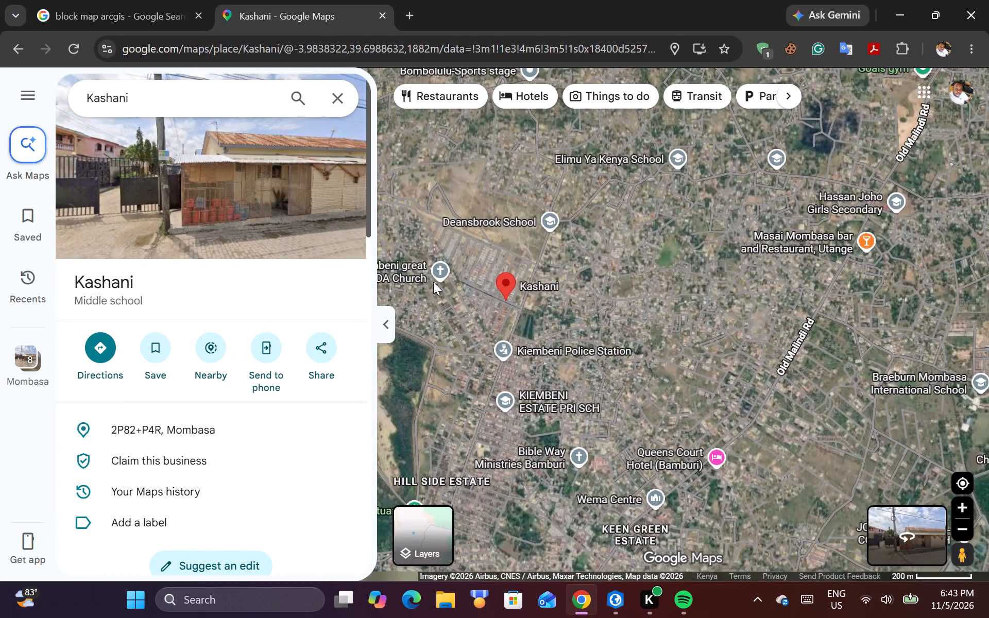
scroll(516, 275, down, 2)
scroll(509, 275, up, 1)
scroll(509, 275, down, 1)
drag(623, 228, 470, 364)
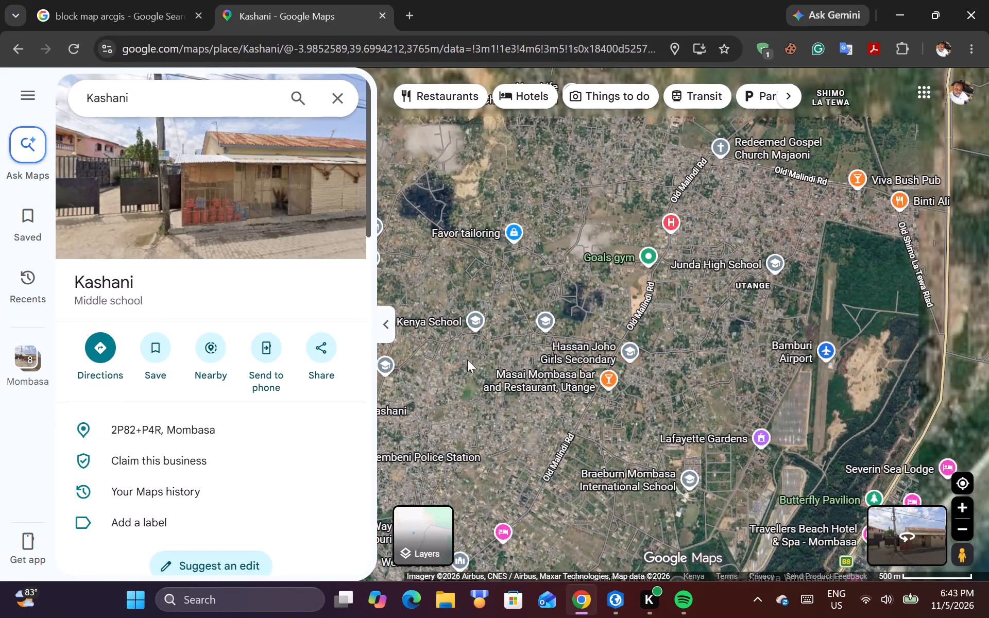
drag(567, 305, 570, 388)
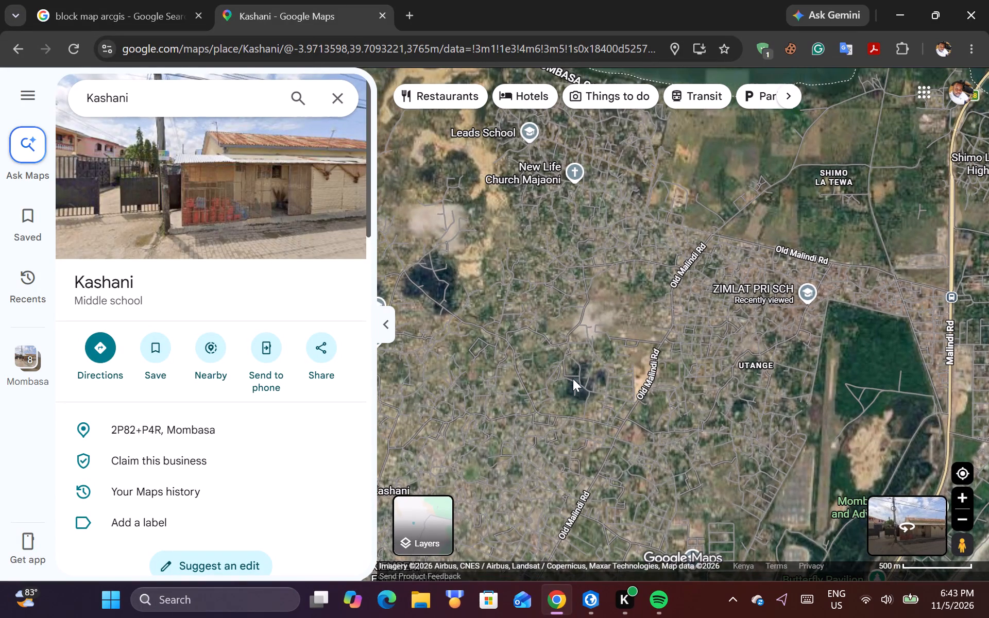
Examine the area around Majaoni Mosque and Goals gym along Old Malindi Rd in Utange.
scroll(645, 359, up, 6)
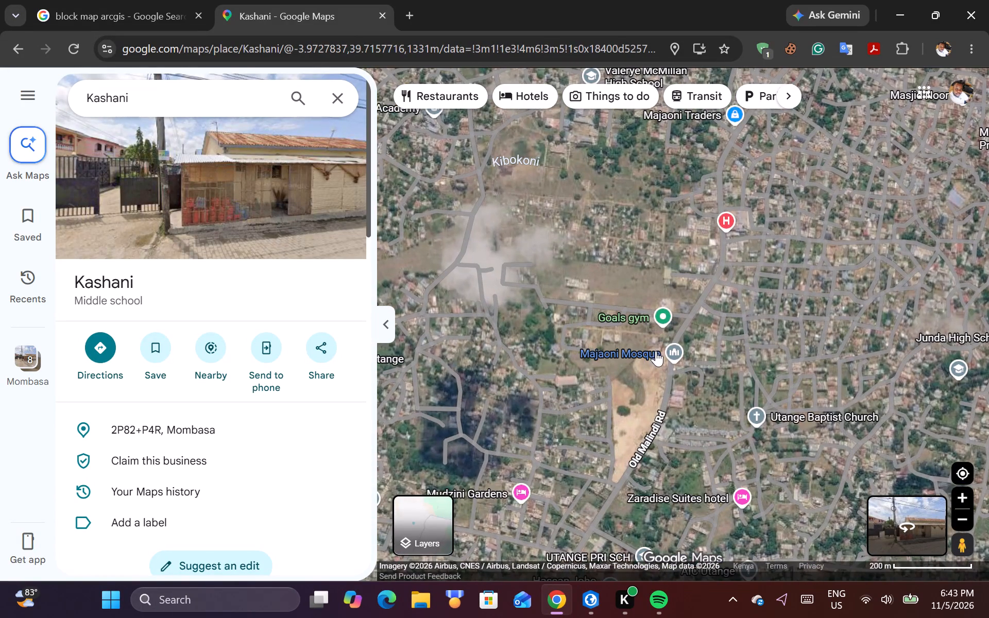
scroll(657, 351, up, 3)
scroll(654, 346, down, 3)
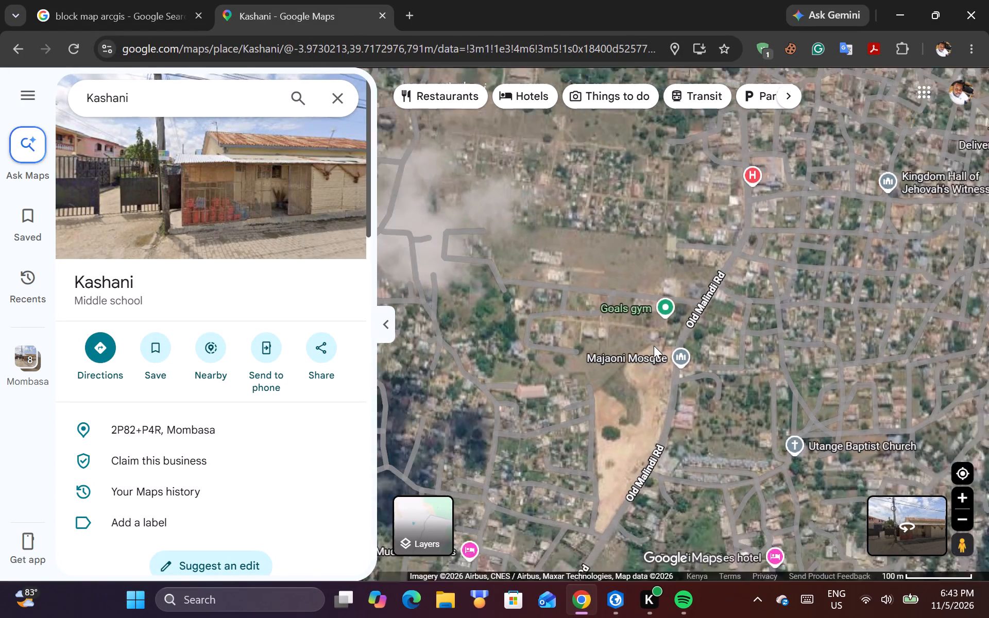
scroll(655, 342, down, 5)
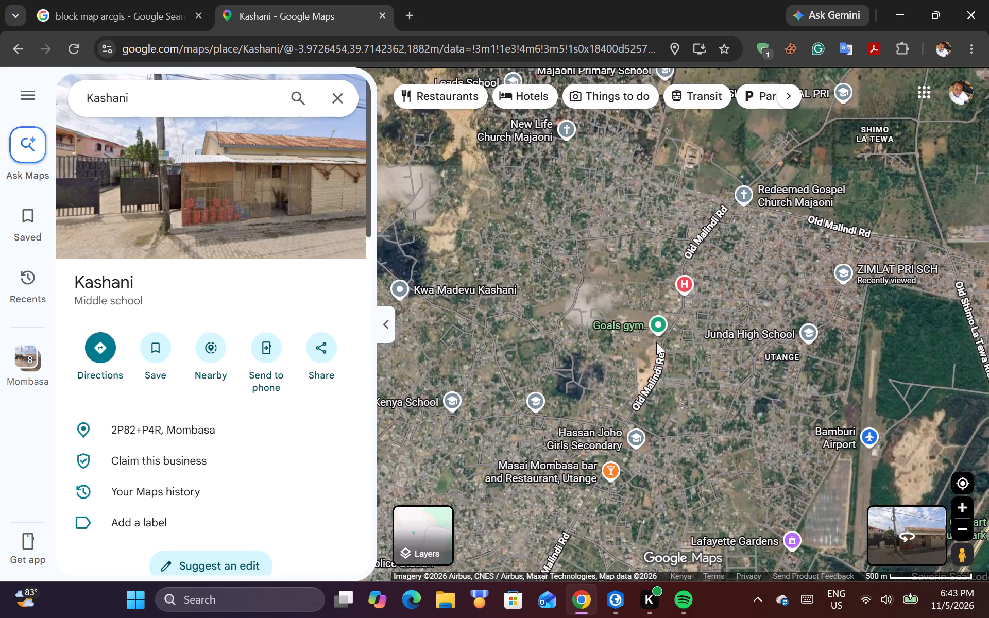
scroll(656, 342, down, 3)
Examine the area between the Kashani school marker, Kwa Madevu Kashani, Elimu Ya Kenya School and Bonge Hardware Utange.
drag(535, 391, 623, 295)
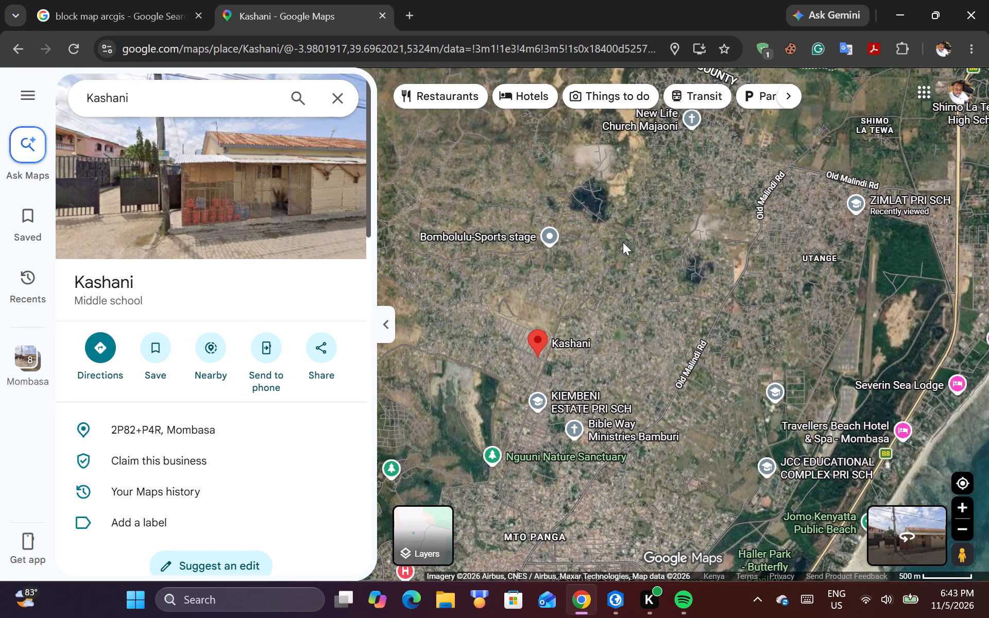
scroll(621, 239, up, 3)
scroll(621, 245, down, 1)
scroll(621, 245, up, 3)
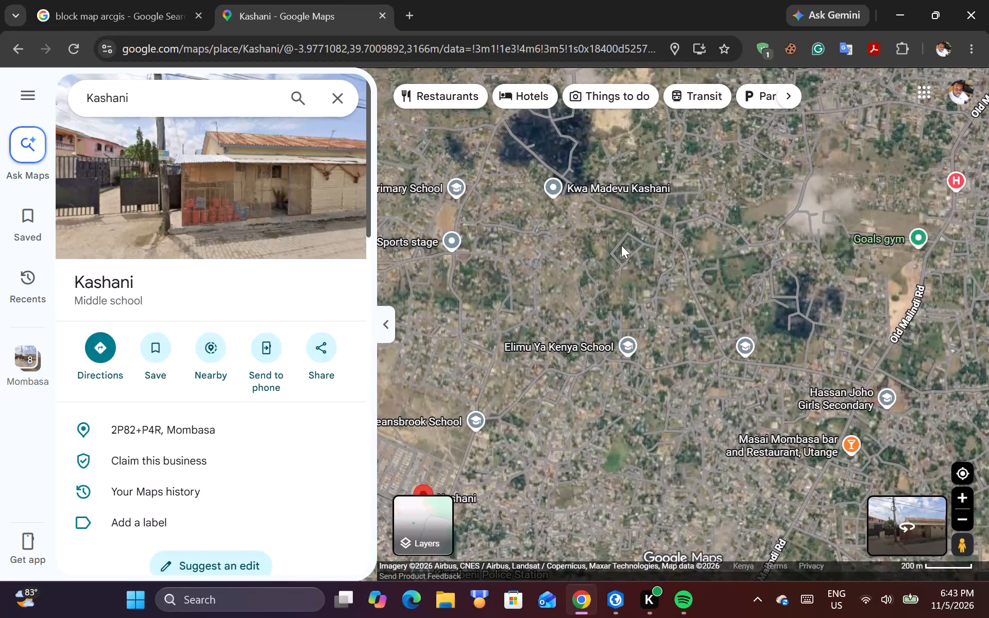
scroll(590, 204, up, 1)
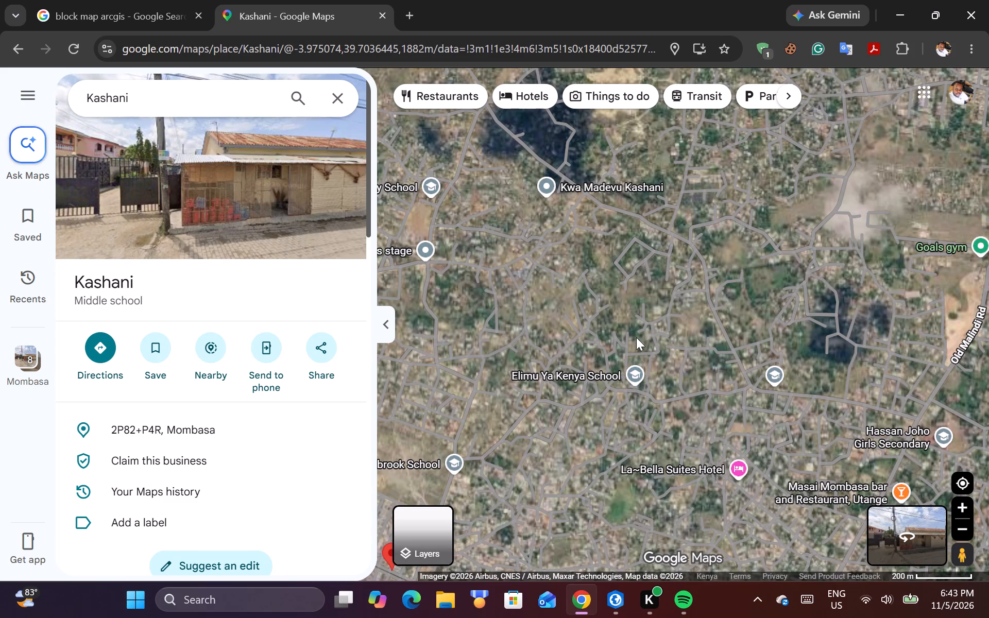
drag(636, 337, 815, 311)
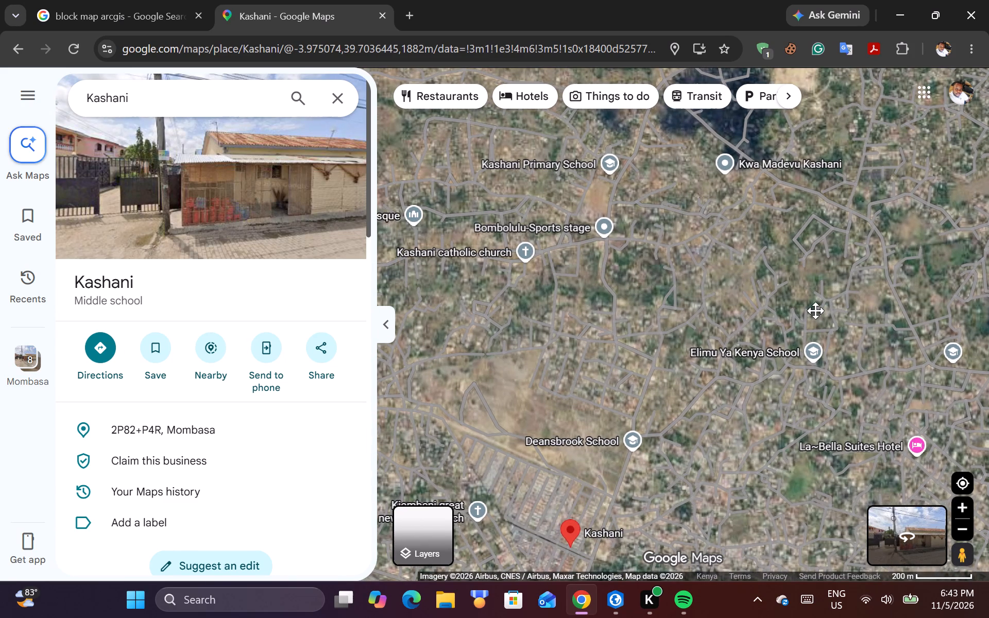
drag(815, 311, 795, 321)
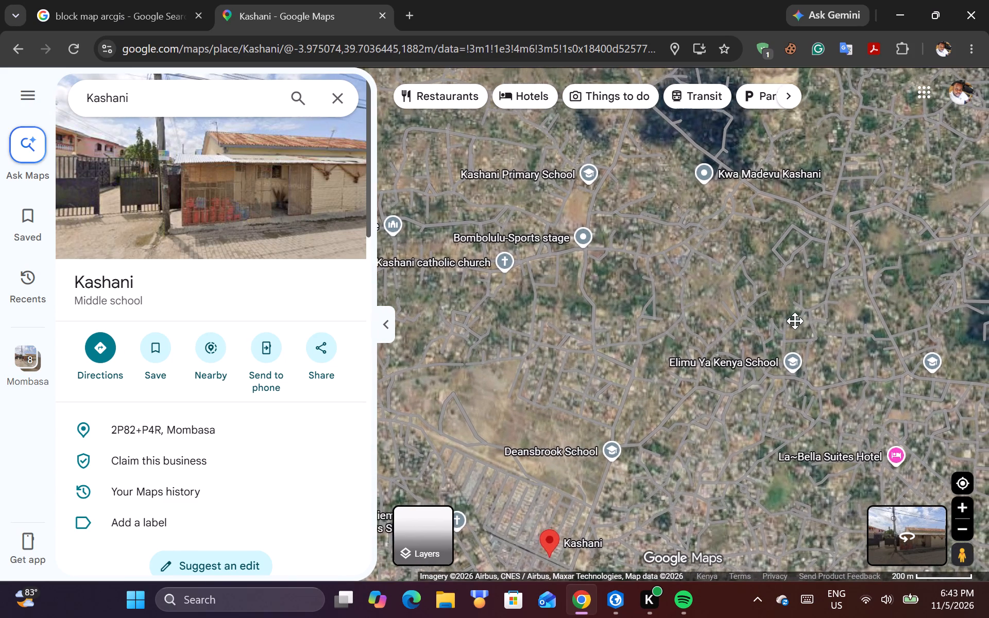
drag(795, 321, 761, 367)
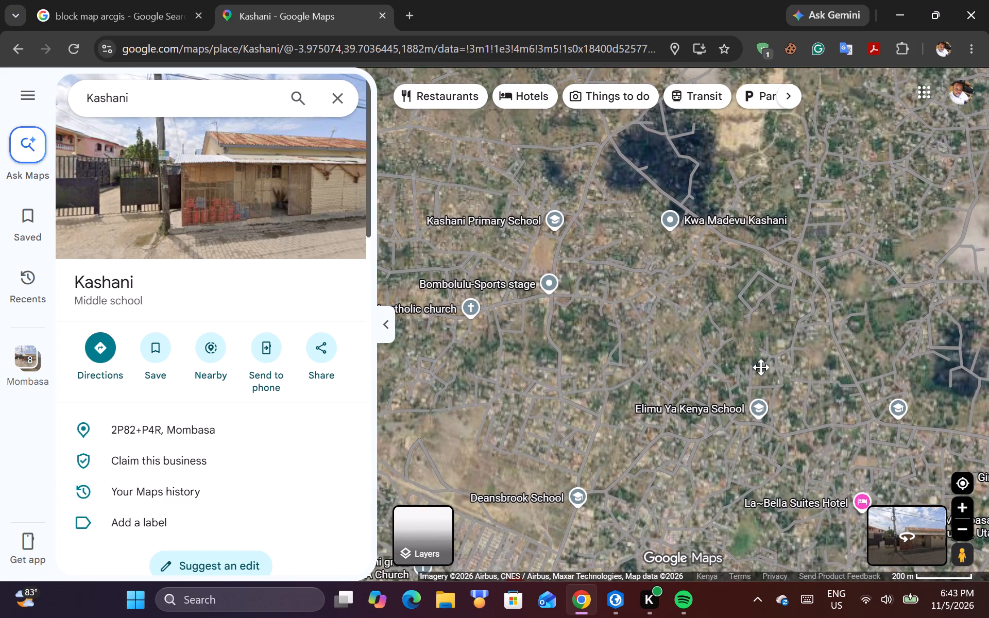
drag(761, 367, 688, 349)
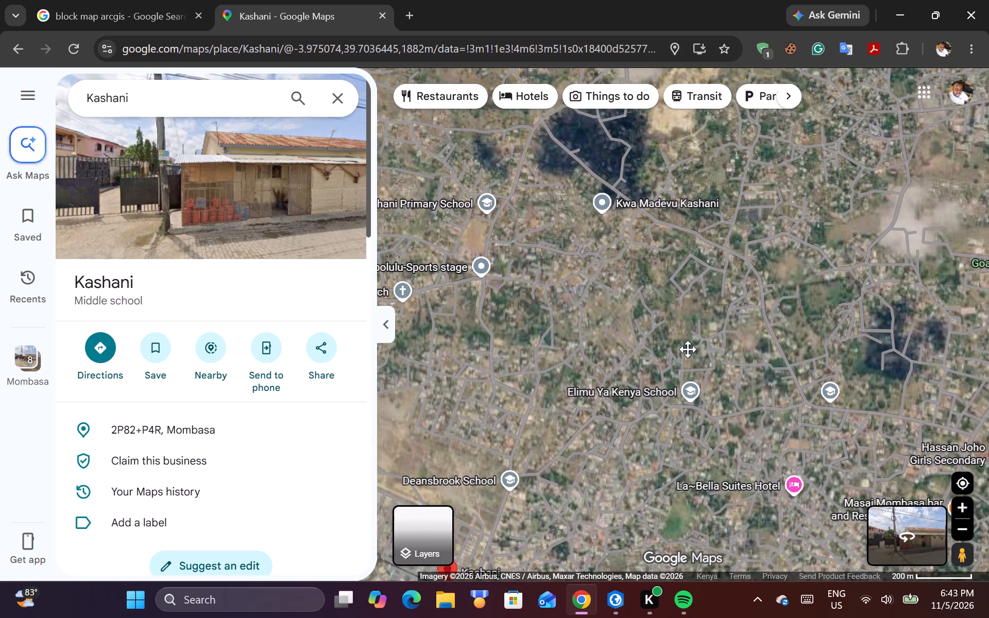
drag(688, 349, 648, 332)
scroll(789, 334, up, 2)
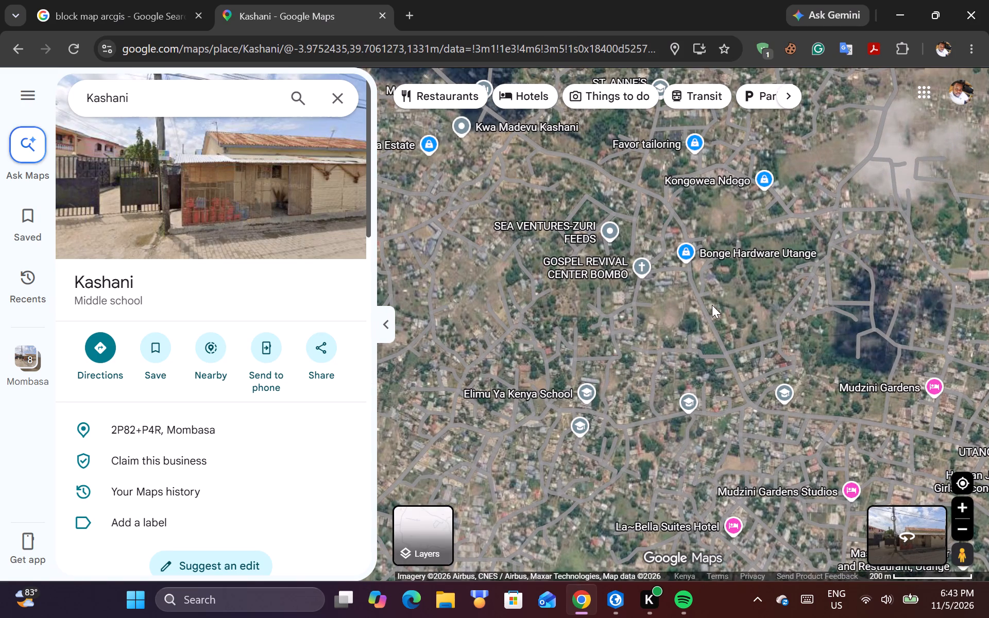
scroll(711, 304, up, 3)
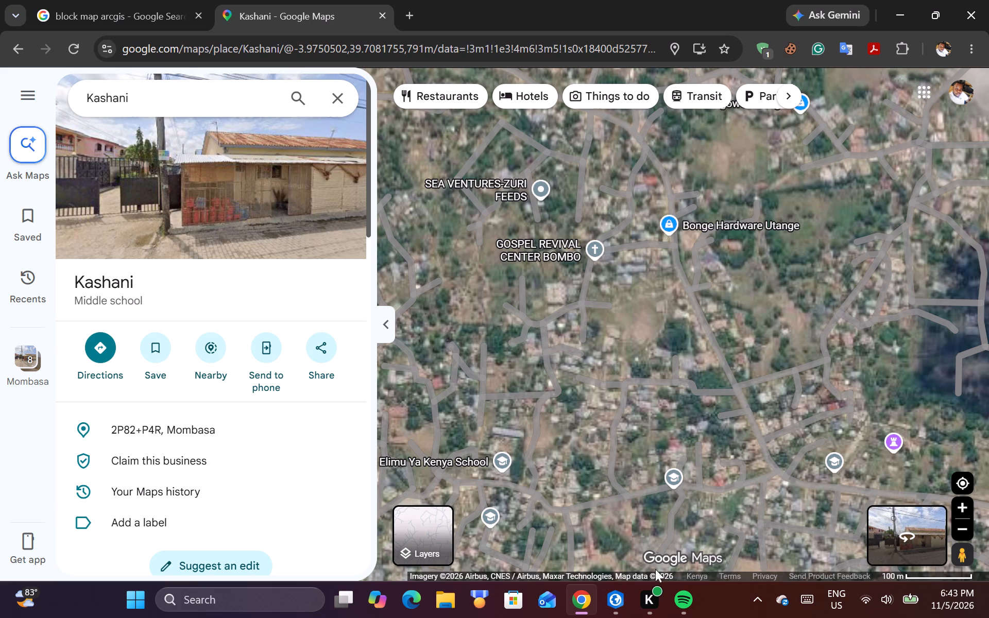
In ArcGIS Pro, change P10's descr in ruto_line_poi_1 to "DN160 HDPE reducing to DN110 HDPE serving Bombo Area.".
click(611, 599)
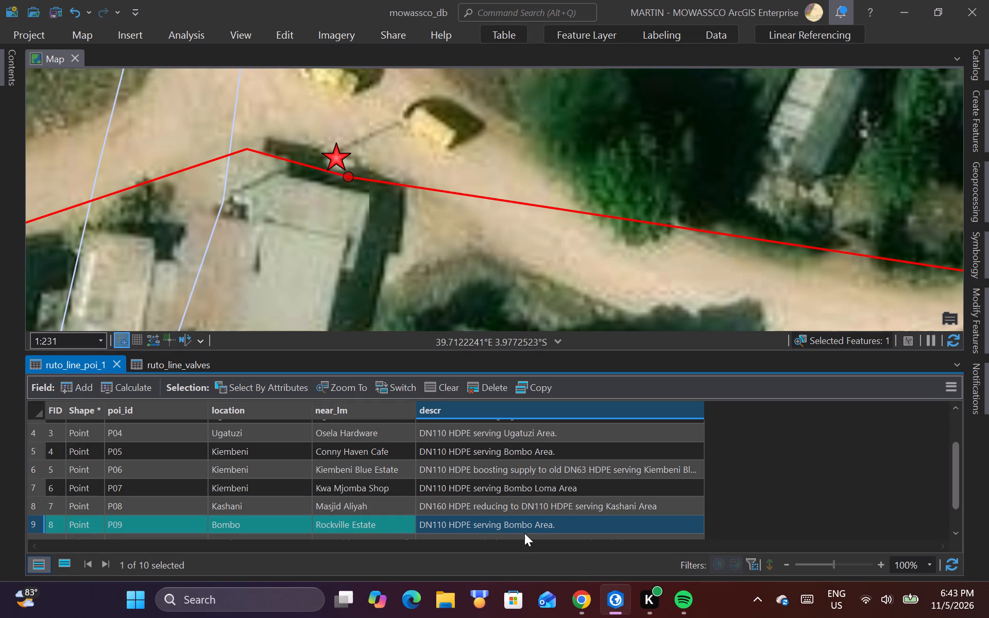
scroll(594, 505, down, 3)
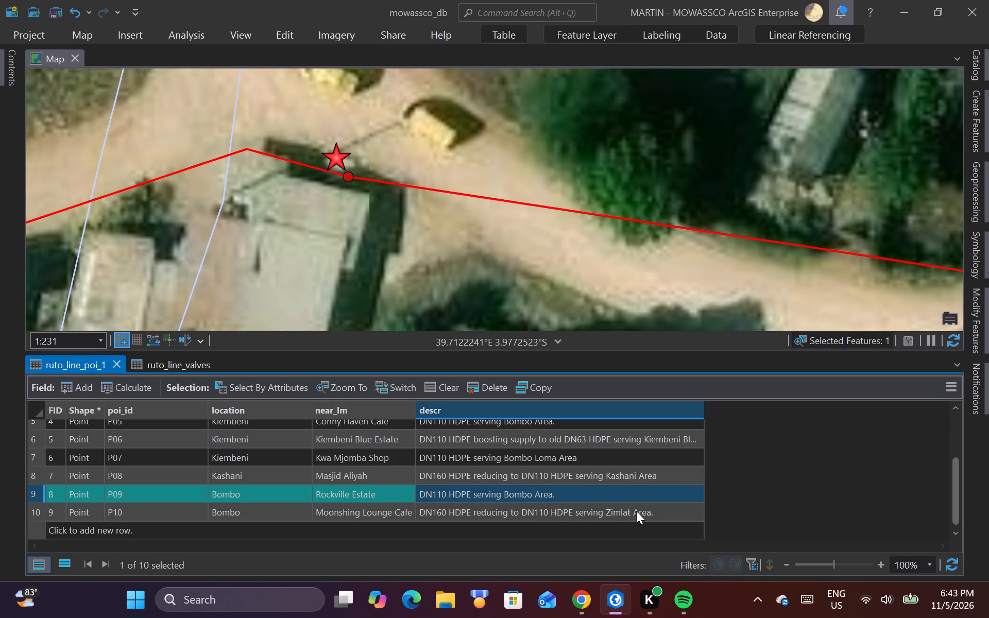
double_click(628, 510)
double_click(628, 510)
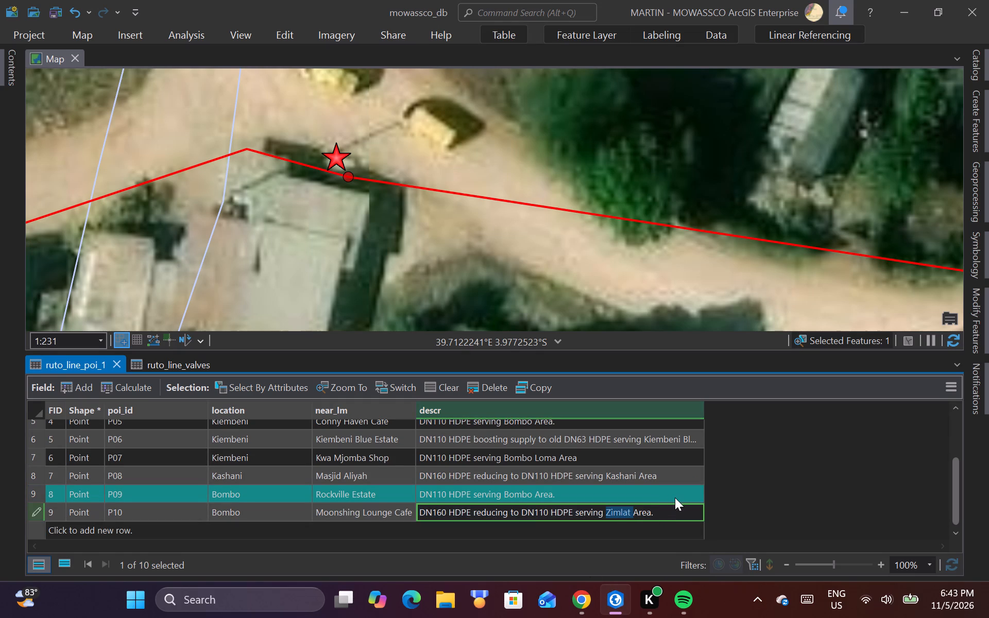
text(ombo)
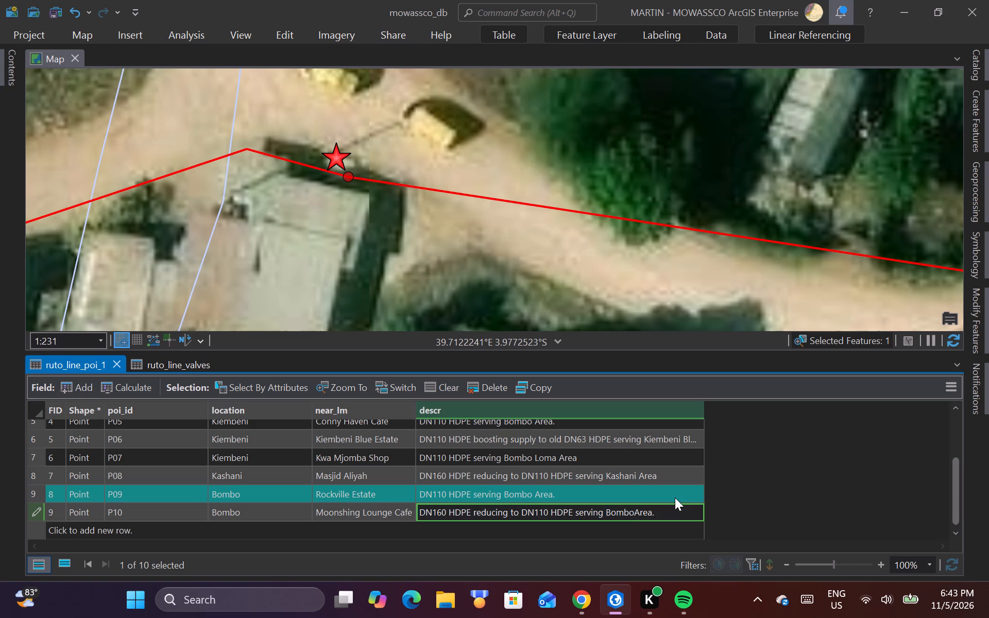
key(space)
click(474, 495)
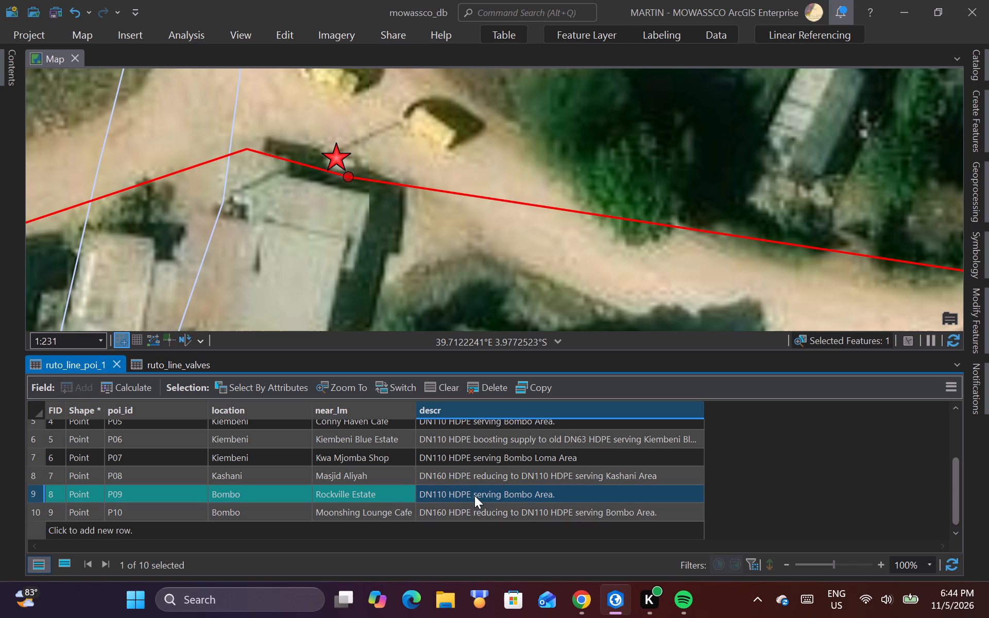
Save the pending edits to the ruto_line_poi_1 data.
click(285, 37)
click(123, 63)
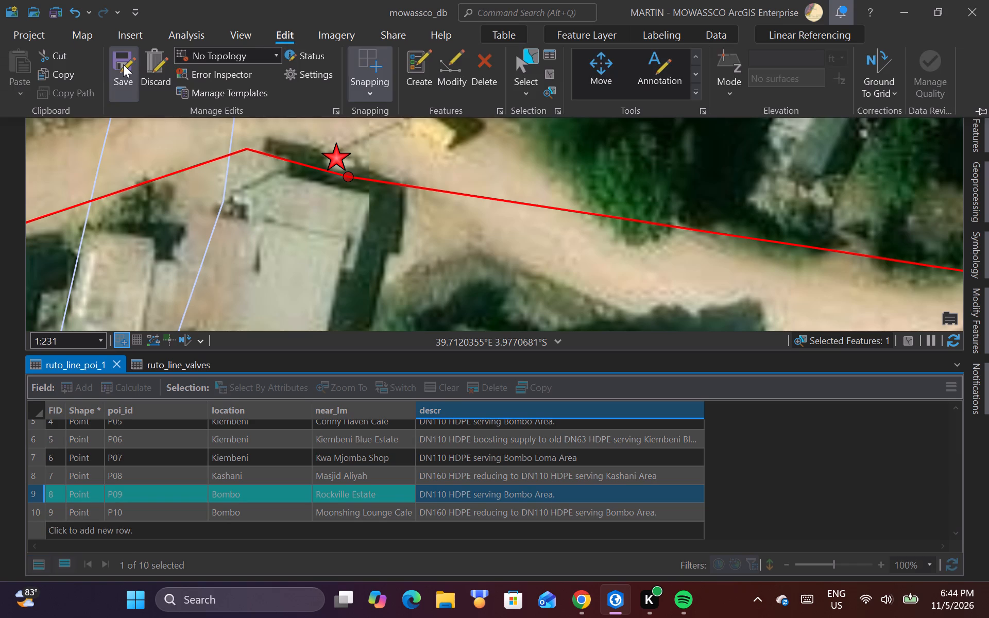